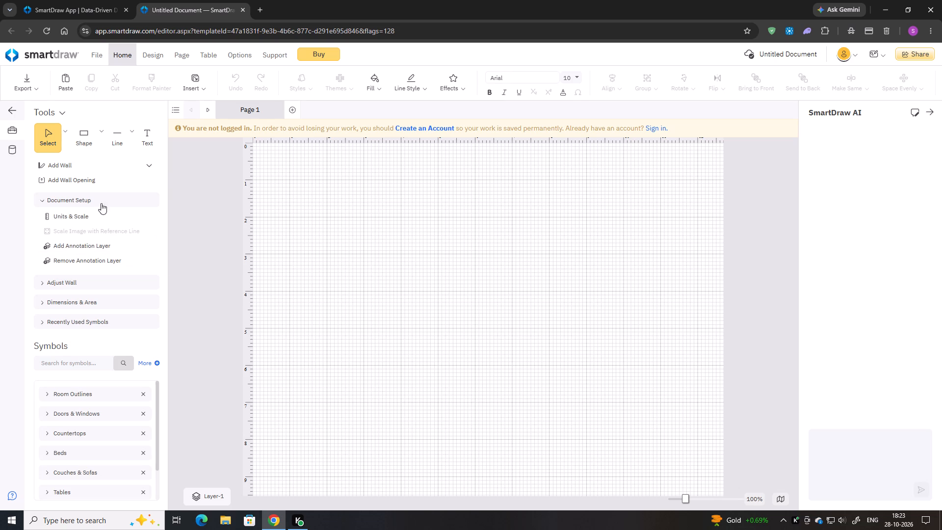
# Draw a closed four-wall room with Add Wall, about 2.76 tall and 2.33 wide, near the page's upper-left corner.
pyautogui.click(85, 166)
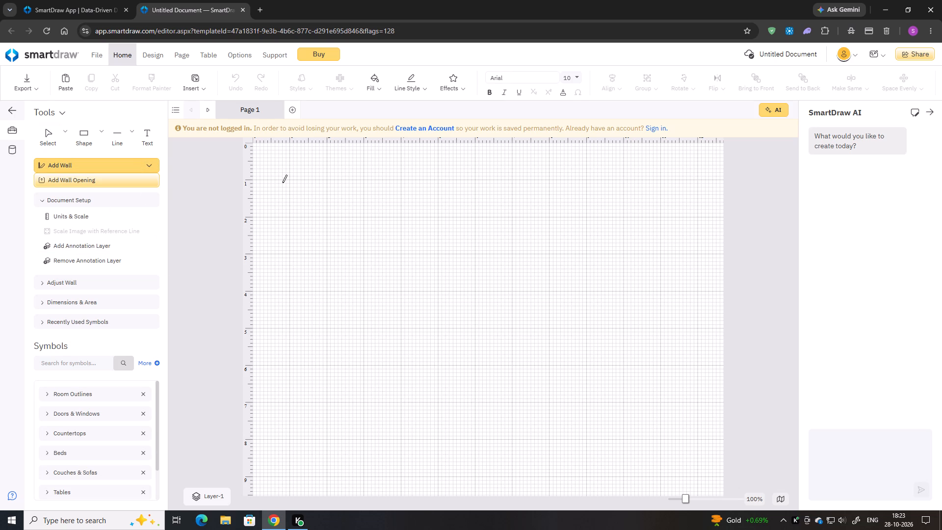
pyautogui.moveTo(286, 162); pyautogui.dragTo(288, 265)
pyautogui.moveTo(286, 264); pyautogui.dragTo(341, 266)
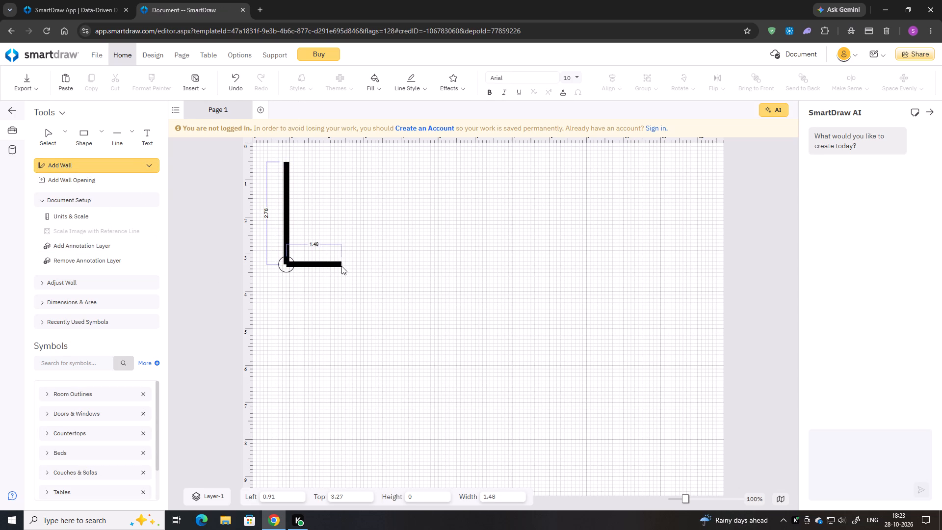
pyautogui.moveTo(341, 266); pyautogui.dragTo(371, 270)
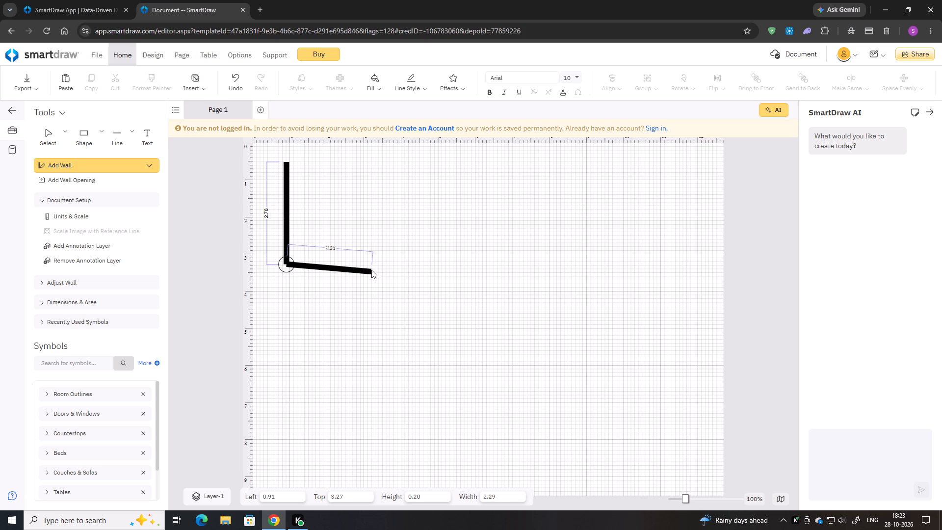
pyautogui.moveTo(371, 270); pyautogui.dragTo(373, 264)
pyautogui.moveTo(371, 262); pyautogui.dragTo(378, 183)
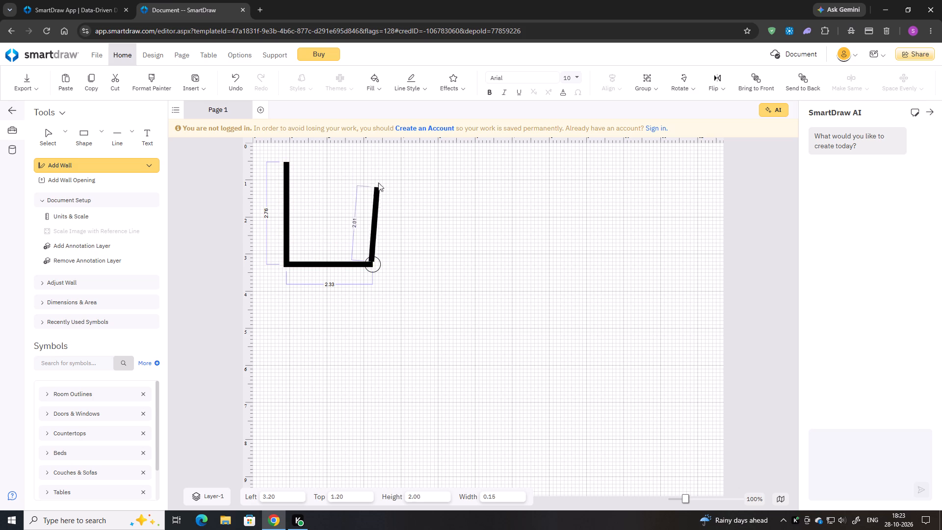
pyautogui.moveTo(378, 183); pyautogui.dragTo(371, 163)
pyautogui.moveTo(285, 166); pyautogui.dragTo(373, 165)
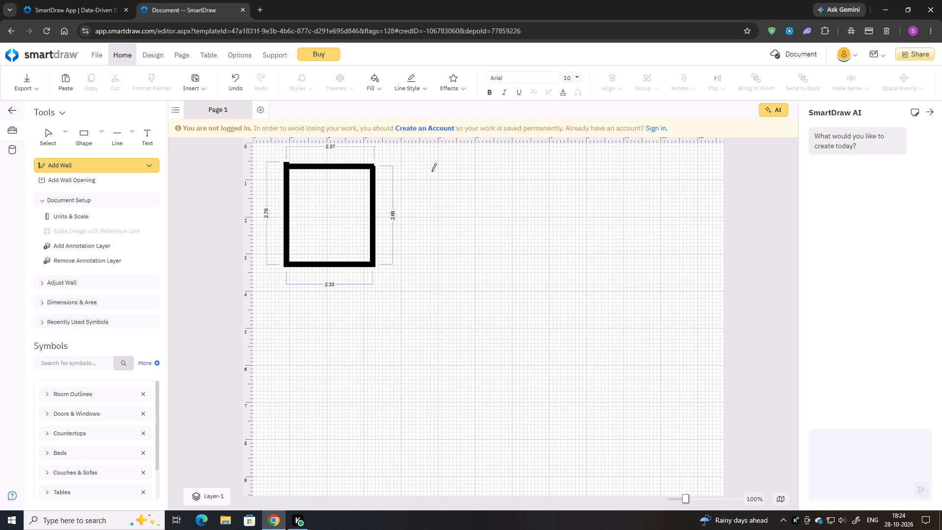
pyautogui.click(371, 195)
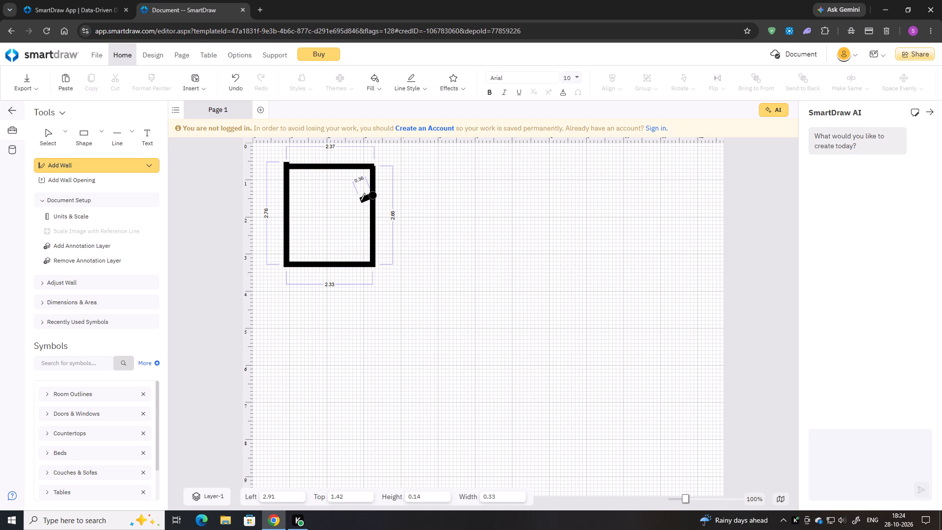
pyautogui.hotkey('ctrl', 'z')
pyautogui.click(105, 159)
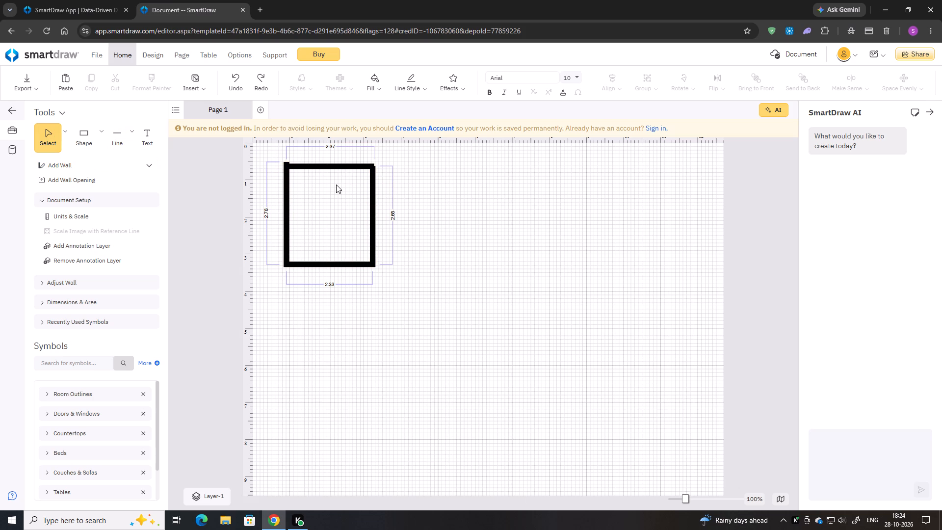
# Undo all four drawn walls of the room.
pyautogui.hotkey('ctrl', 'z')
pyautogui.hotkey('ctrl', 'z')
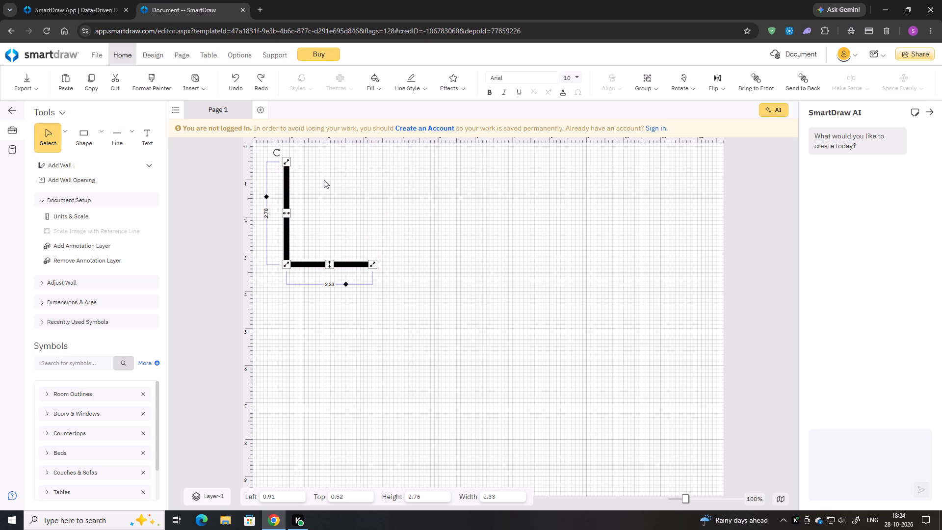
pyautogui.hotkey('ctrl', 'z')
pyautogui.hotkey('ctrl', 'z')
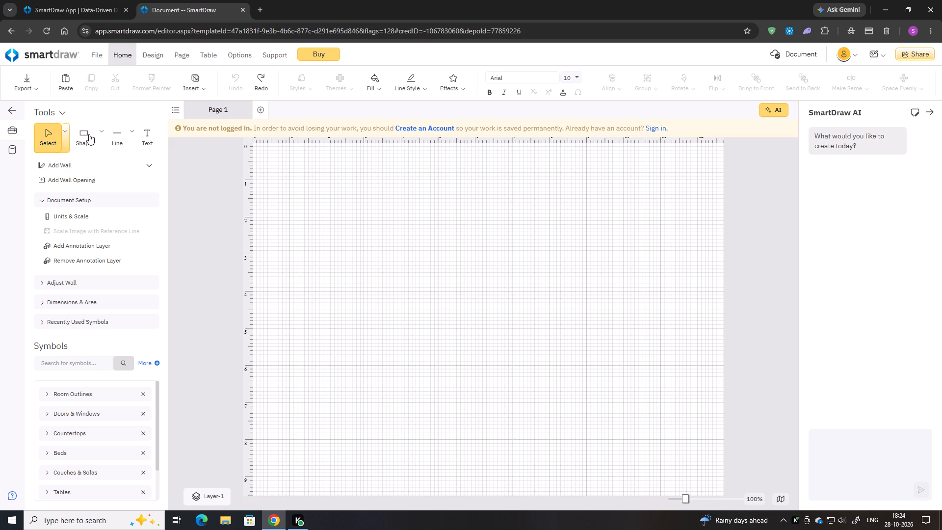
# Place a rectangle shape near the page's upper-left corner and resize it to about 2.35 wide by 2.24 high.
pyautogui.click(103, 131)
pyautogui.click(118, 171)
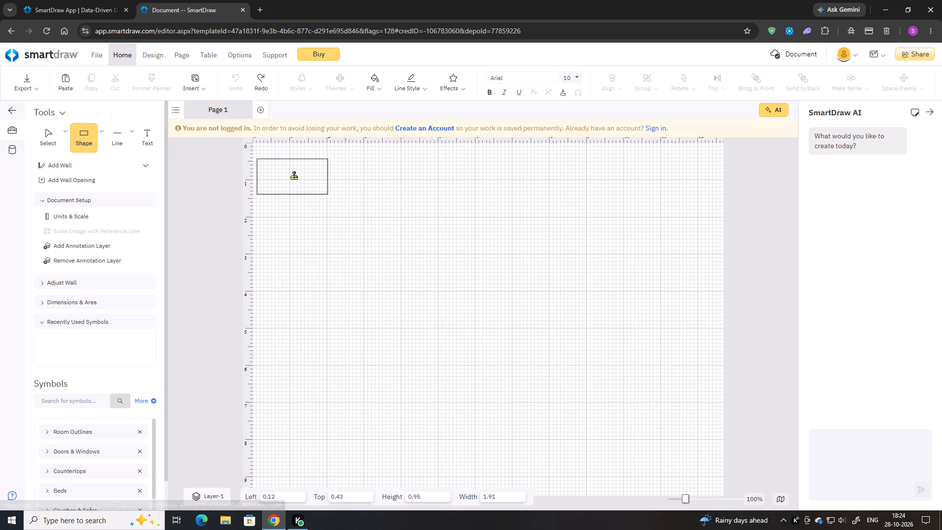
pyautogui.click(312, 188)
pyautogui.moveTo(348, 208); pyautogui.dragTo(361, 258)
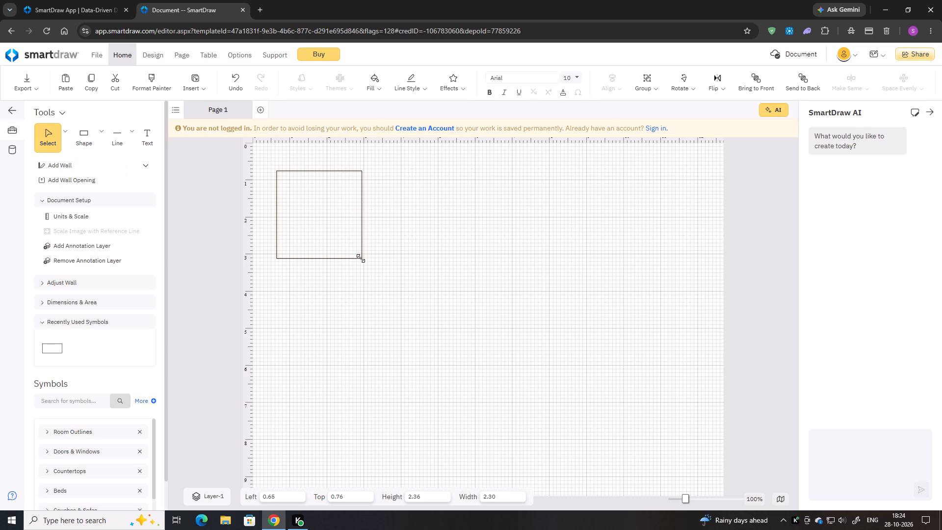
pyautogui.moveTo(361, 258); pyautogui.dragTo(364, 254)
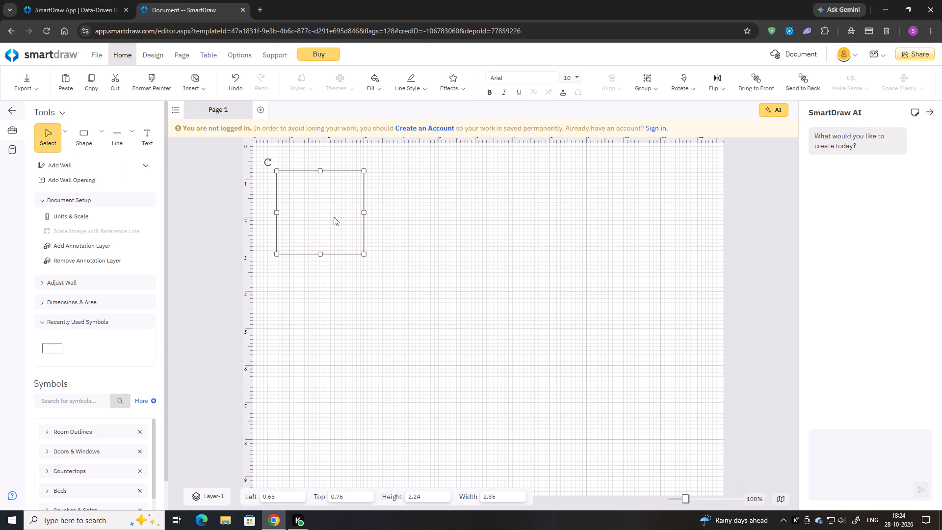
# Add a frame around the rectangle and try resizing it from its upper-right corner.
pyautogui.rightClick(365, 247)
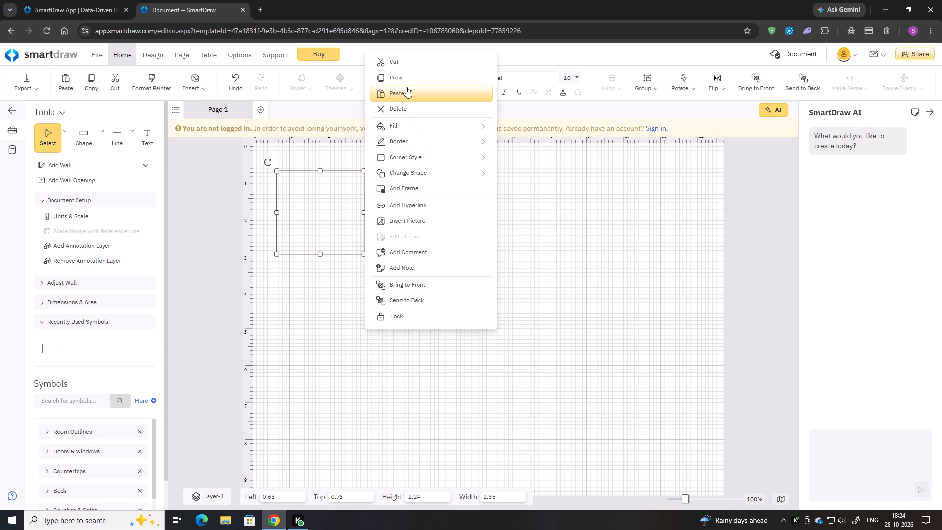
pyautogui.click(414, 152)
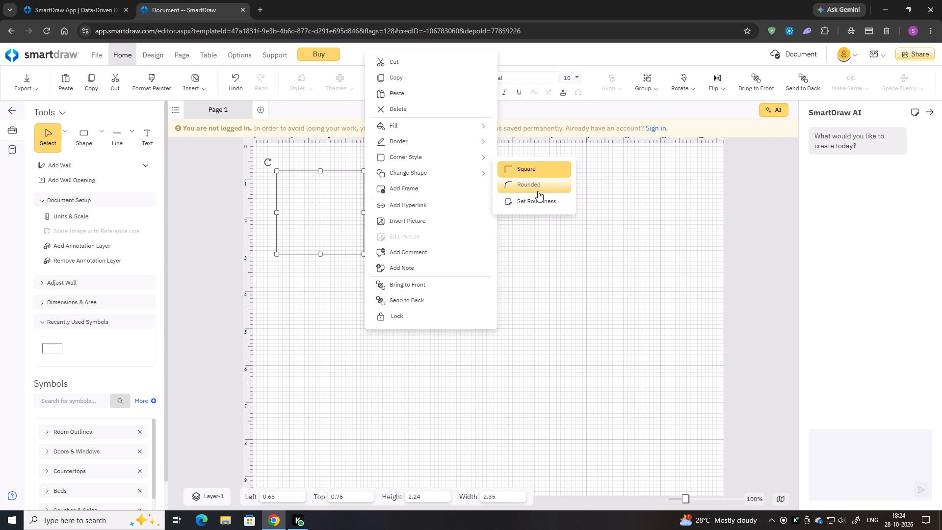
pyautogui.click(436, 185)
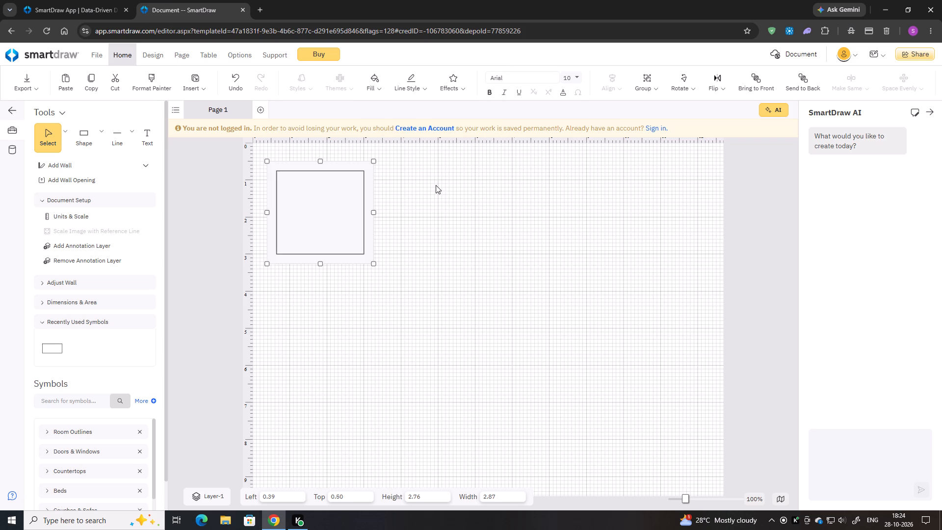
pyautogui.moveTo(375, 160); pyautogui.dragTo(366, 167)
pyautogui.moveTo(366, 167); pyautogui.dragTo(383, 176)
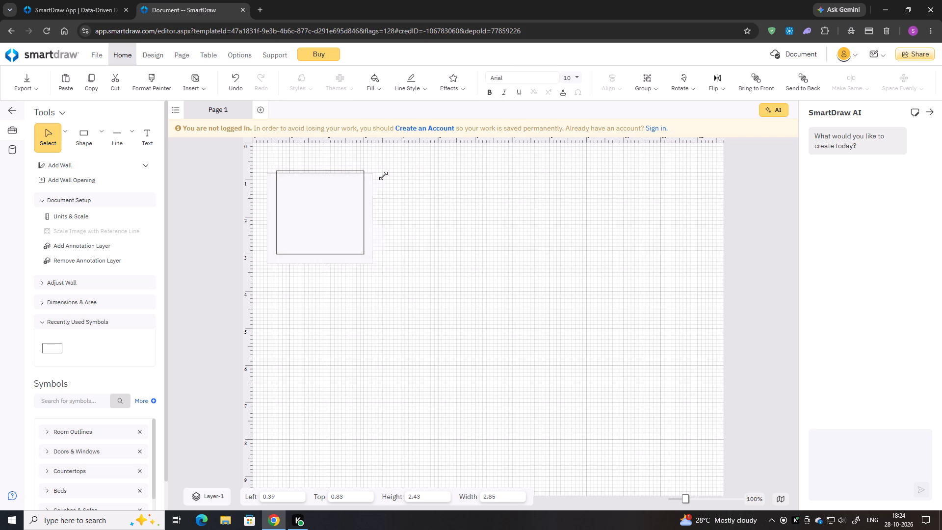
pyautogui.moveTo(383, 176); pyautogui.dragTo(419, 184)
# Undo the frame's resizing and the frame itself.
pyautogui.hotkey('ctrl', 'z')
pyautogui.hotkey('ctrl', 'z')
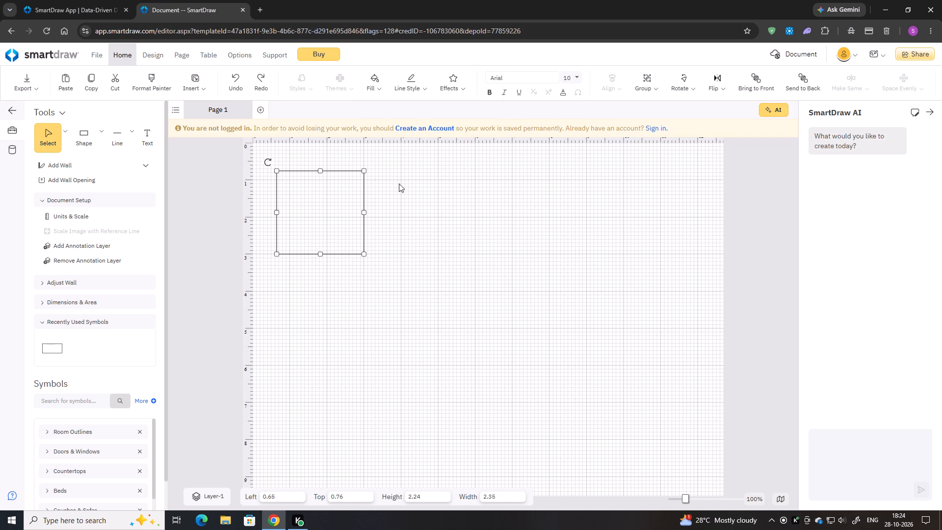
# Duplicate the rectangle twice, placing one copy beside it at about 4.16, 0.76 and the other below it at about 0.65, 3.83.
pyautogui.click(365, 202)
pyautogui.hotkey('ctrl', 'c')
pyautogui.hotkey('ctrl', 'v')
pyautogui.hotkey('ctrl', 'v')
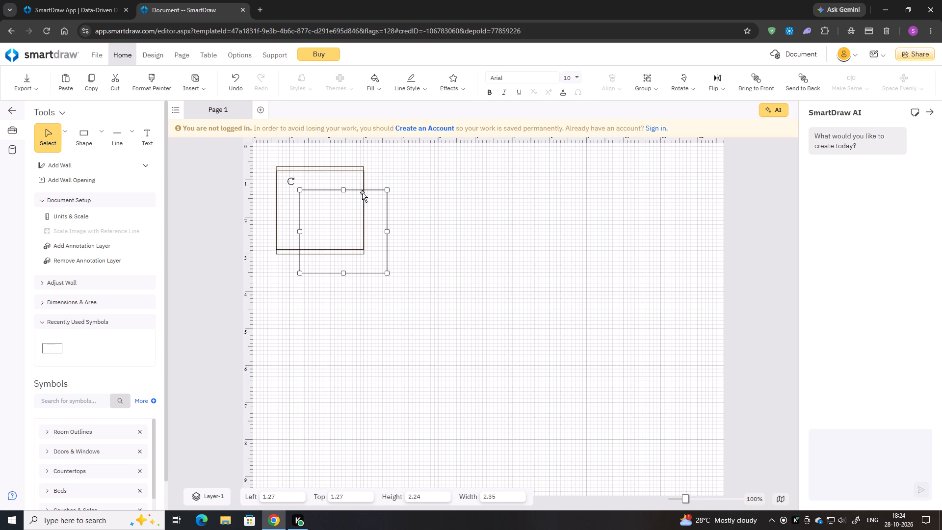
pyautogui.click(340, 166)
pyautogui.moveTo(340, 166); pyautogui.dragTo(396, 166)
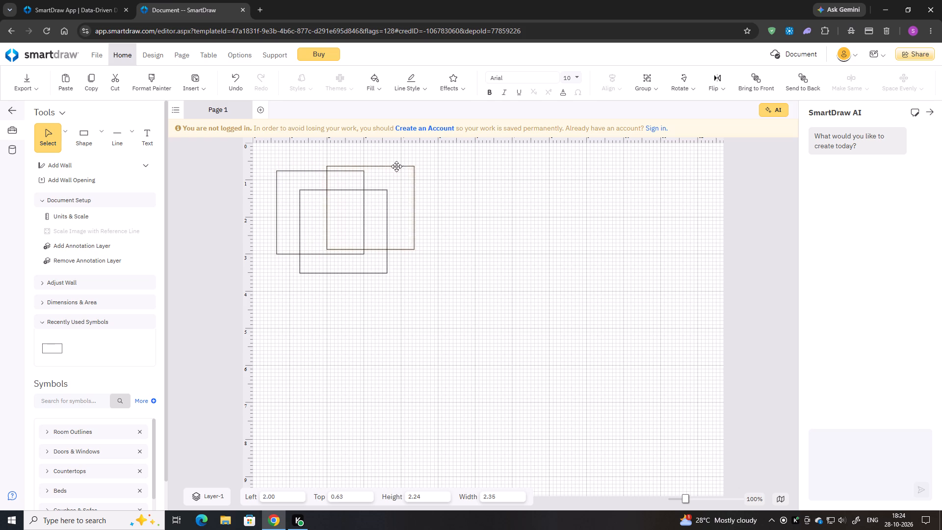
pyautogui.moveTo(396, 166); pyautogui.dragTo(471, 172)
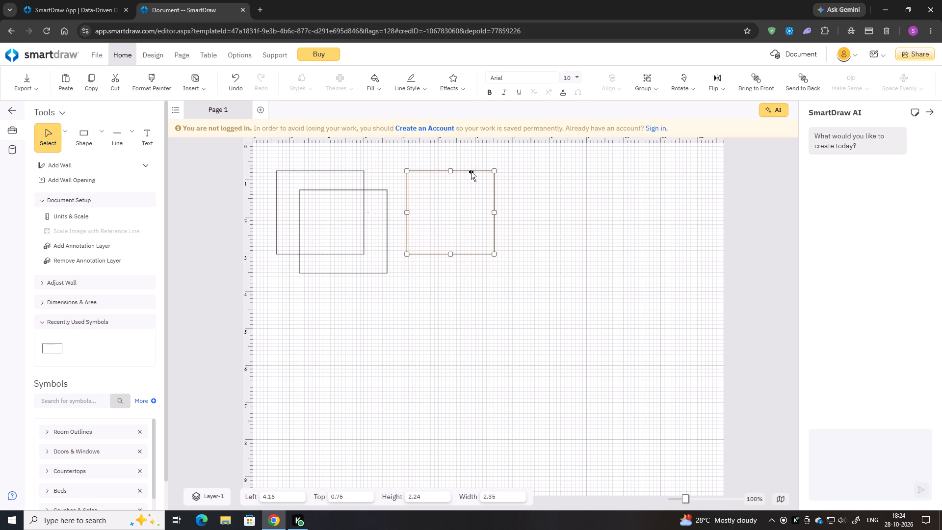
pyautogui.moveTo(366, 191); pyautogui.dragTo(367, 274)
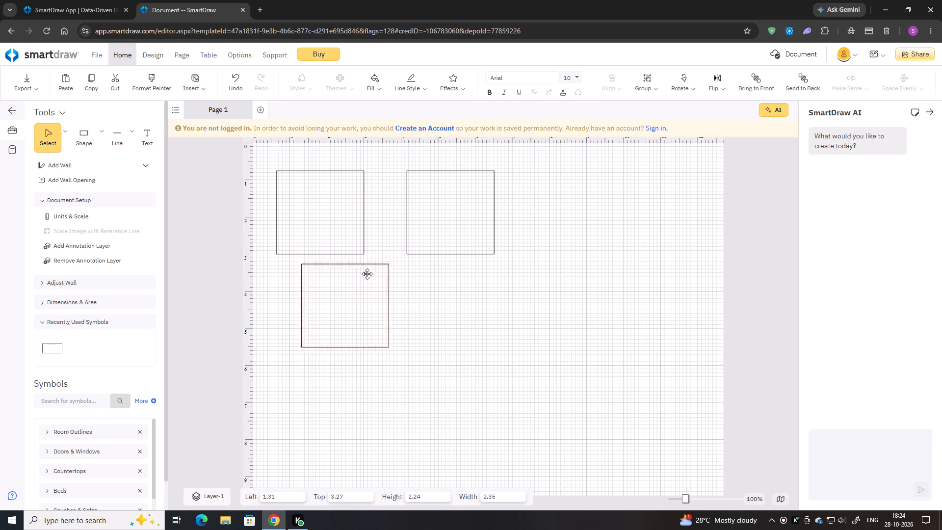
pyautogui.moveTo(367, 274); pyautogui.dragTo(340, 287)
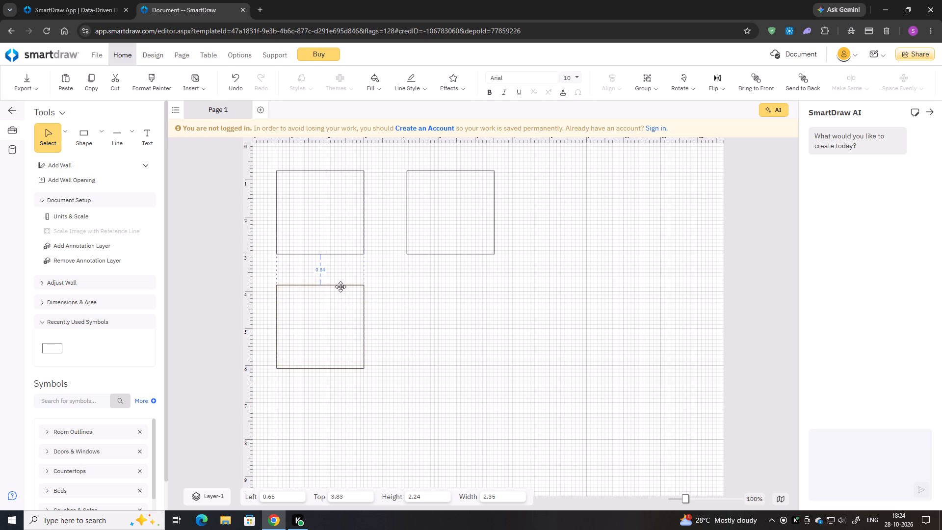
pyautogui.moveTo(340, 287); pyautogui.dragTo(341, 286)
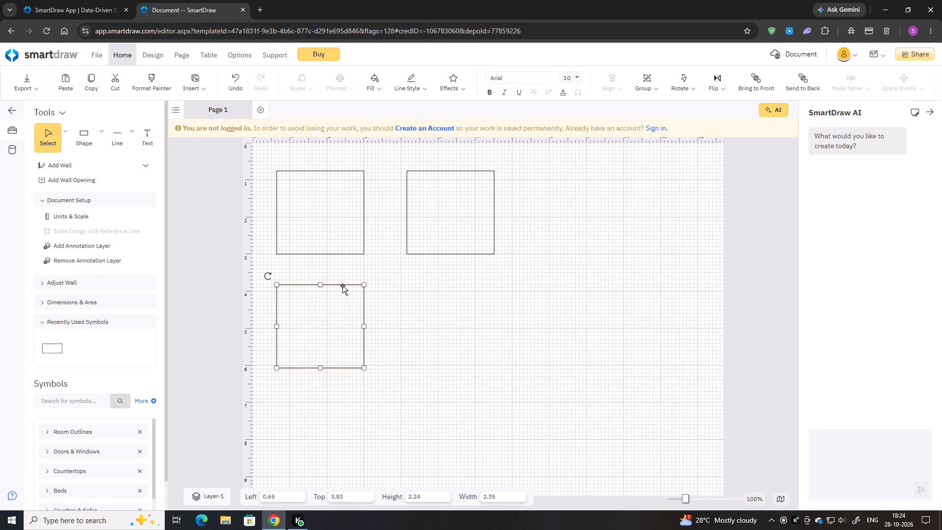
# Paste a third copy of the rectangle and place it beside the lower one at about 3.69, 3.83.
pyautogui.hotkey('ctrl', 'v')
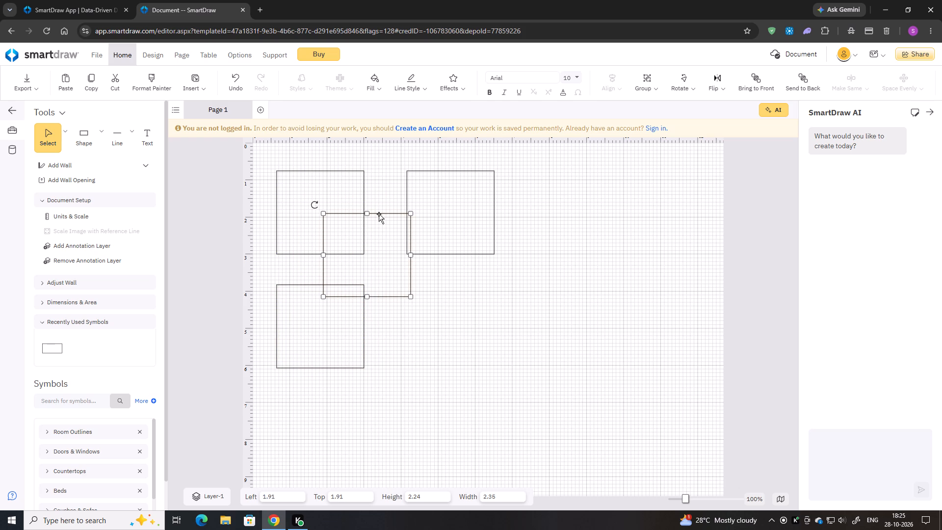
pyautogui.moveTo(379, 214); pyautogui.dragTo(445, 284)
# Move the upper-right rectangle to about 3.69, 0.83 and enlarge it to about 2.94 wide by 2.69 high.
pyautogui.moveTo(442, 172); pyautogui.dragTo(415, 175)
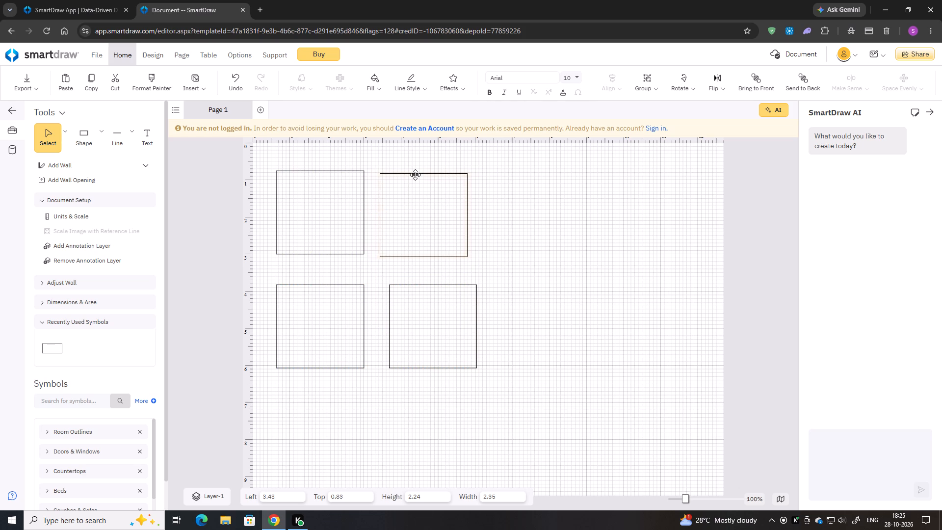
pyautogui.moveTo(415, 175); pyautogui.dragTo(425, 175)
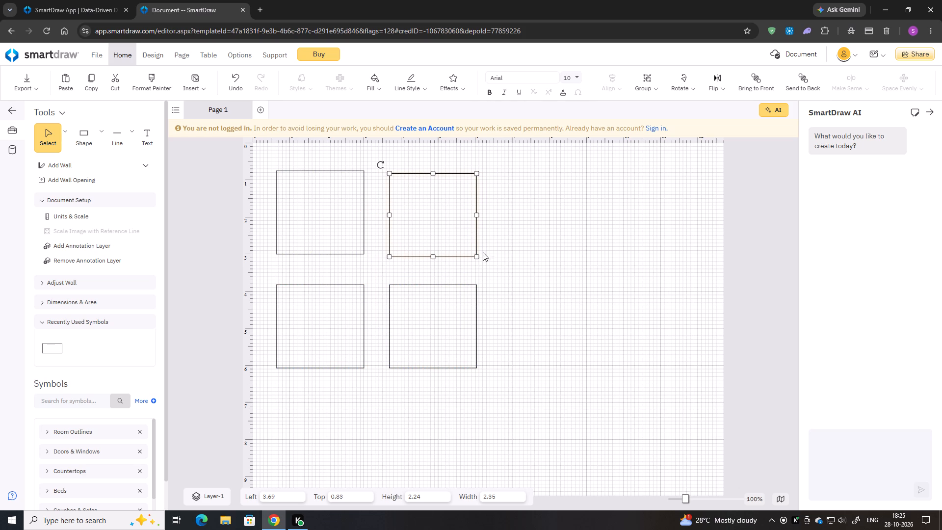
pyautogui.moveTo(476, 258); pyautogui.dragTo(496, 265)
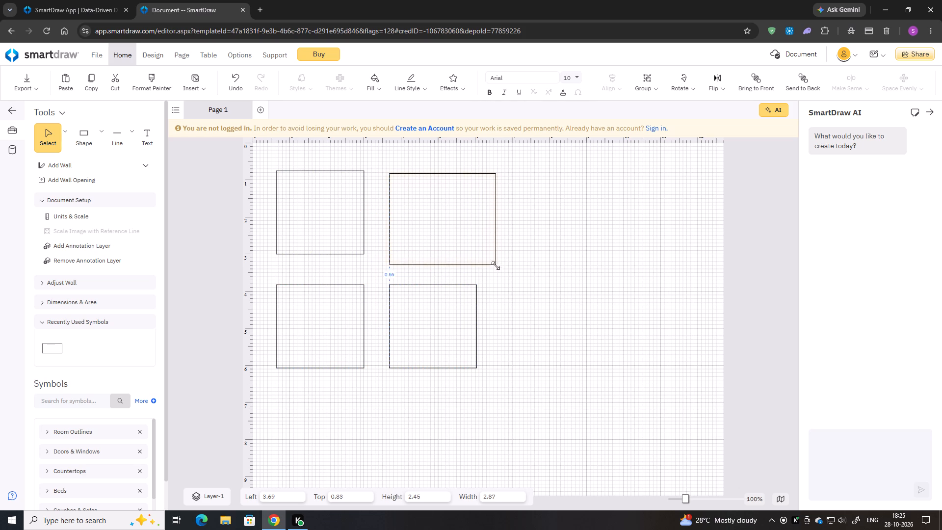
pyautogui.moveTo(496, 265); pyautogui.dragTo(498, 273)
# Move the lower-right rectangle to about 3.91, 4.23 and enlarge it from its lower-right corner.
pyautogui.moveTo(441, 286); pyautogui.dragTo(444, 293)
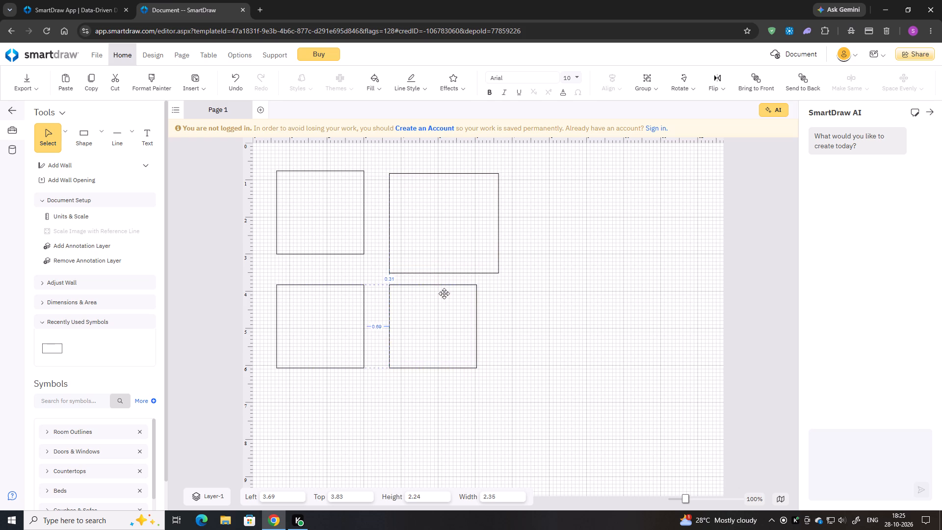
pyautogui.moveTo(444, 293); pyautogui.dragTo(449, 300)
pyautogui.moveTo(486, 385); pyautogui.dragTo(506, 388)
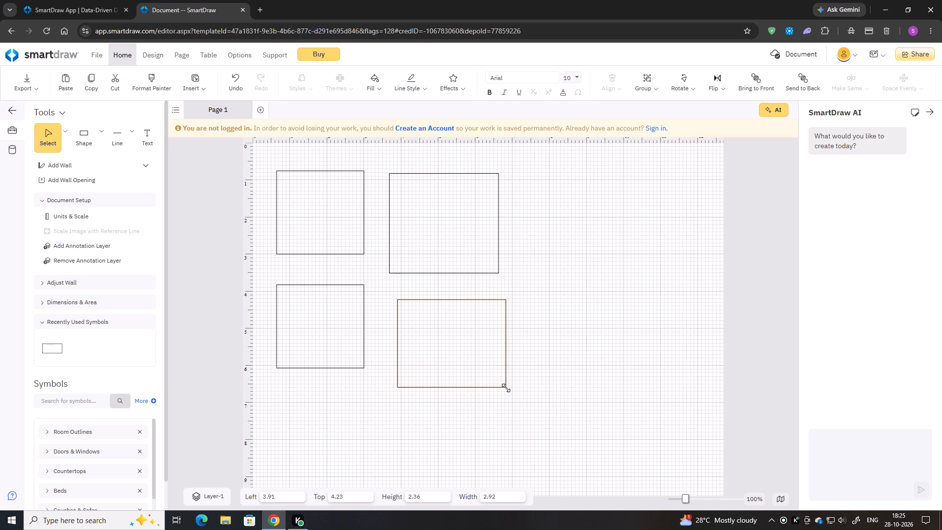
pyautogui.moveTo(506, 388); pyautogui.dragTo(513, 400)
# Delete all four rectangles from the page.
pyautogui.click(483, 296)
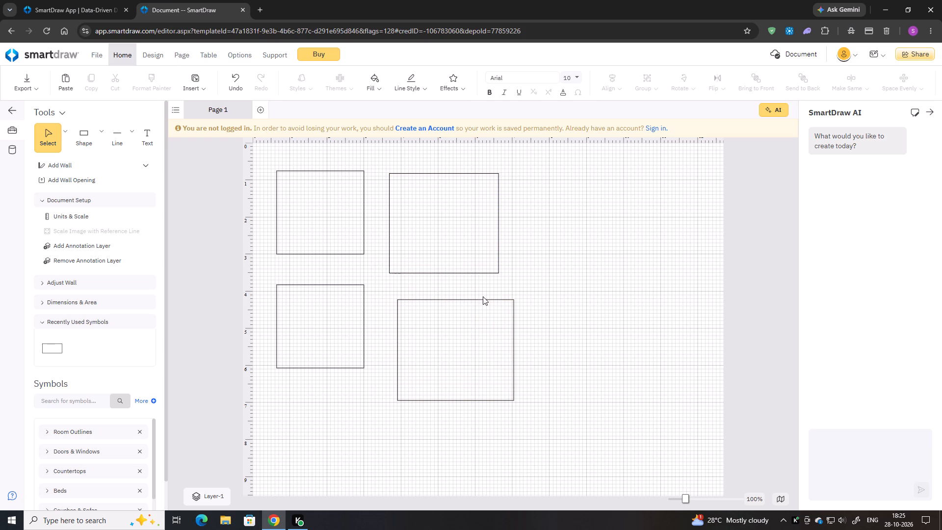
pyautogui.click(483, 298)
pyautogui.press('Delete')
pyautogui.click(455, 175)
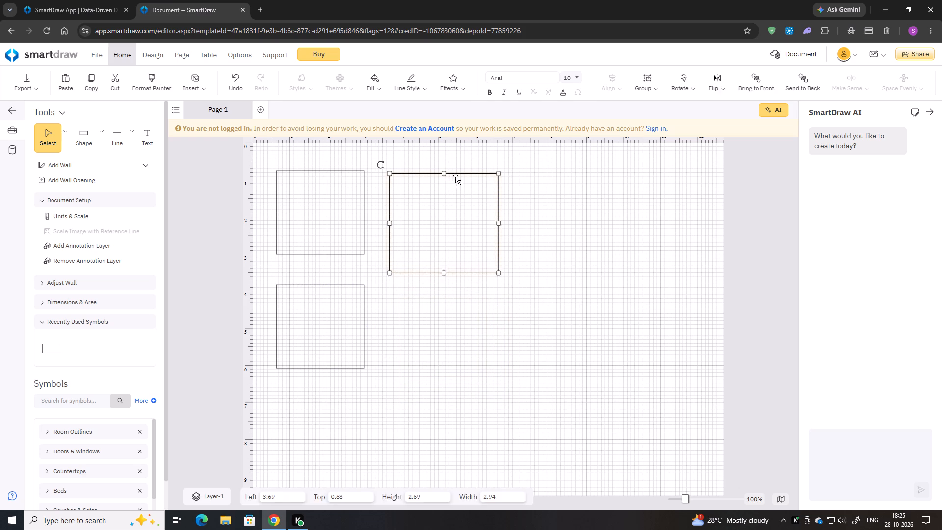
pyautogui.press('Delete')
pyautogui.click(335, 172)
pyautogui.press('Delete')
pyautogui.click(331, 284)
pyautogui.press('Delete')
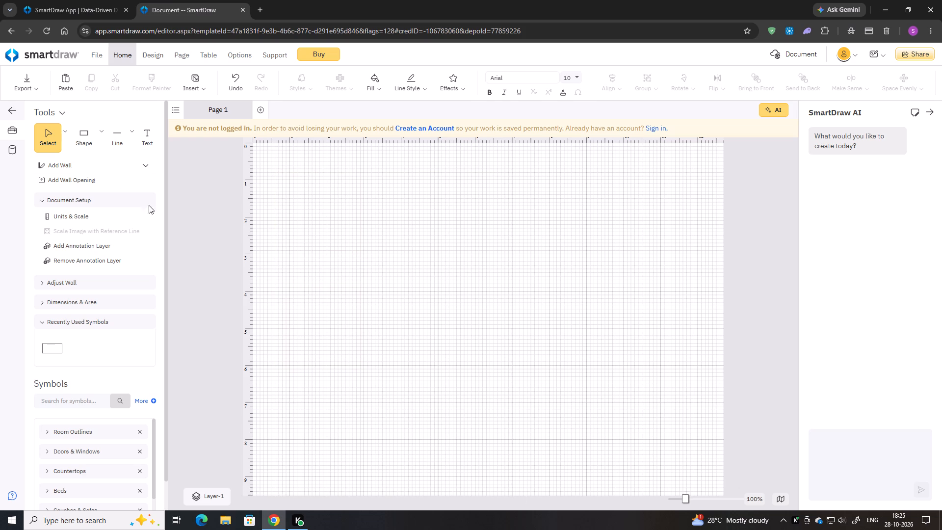
# Draw a closed four-wall room with Add Wall, about 2.84 wide by 3.5 high, near the page's upper-left corner.
pyautogui.click(78, 166)
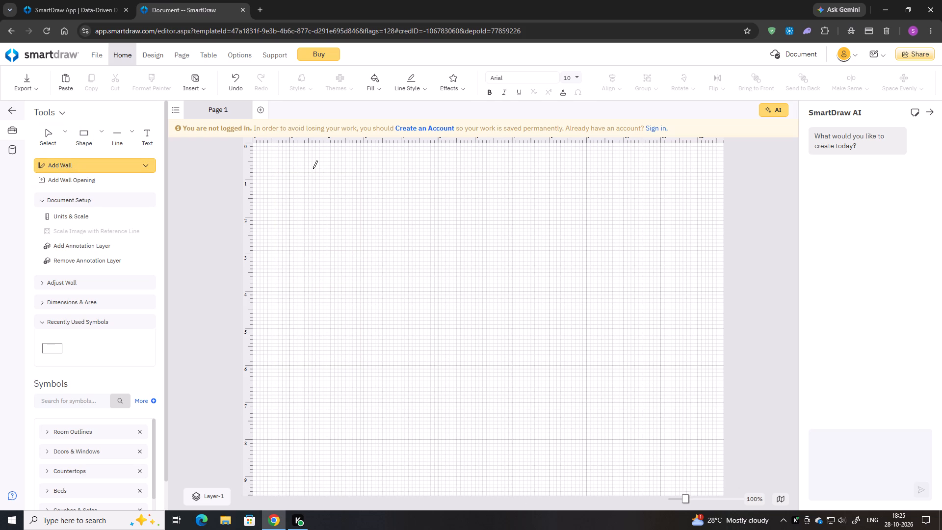
pyautogui.click(313, 168)
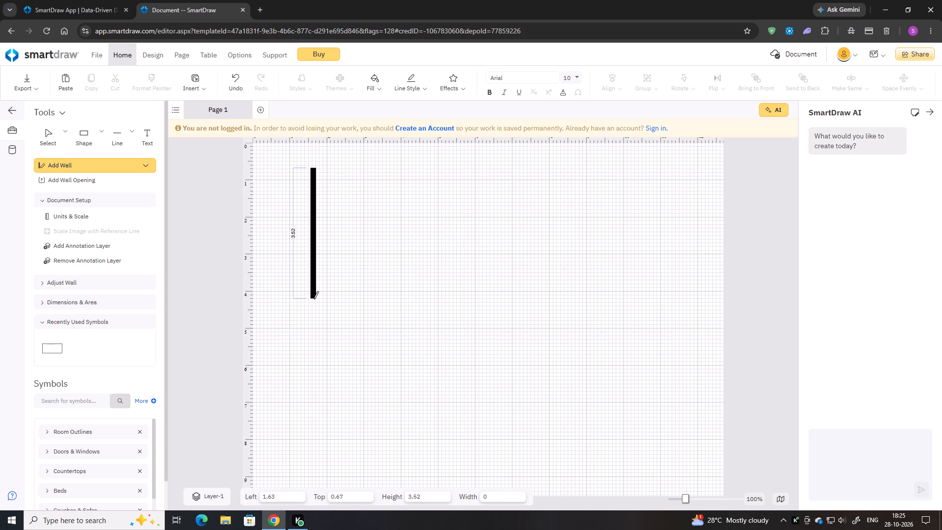
pyautogui.click(314, 299)
pyautogui.click(312, 298)
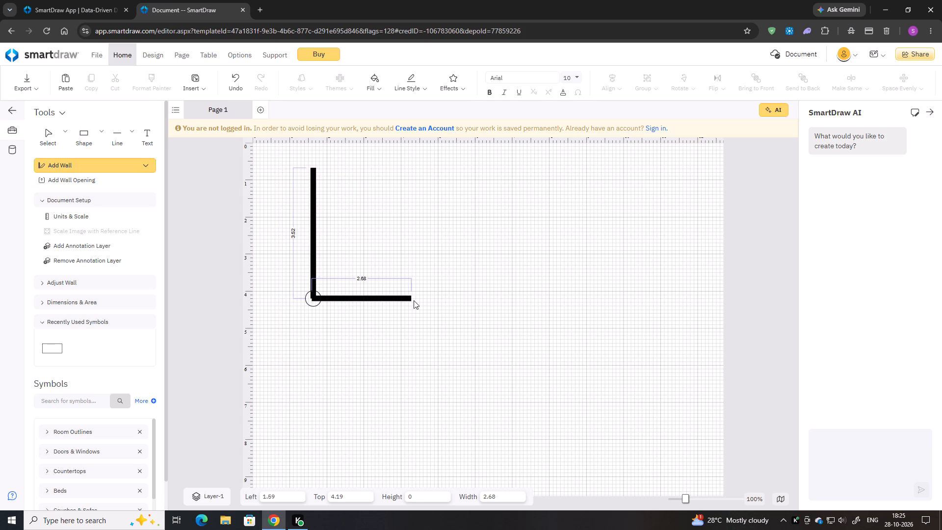
pyautogui.click(418, 297)
pyautogui.click(418, 297)
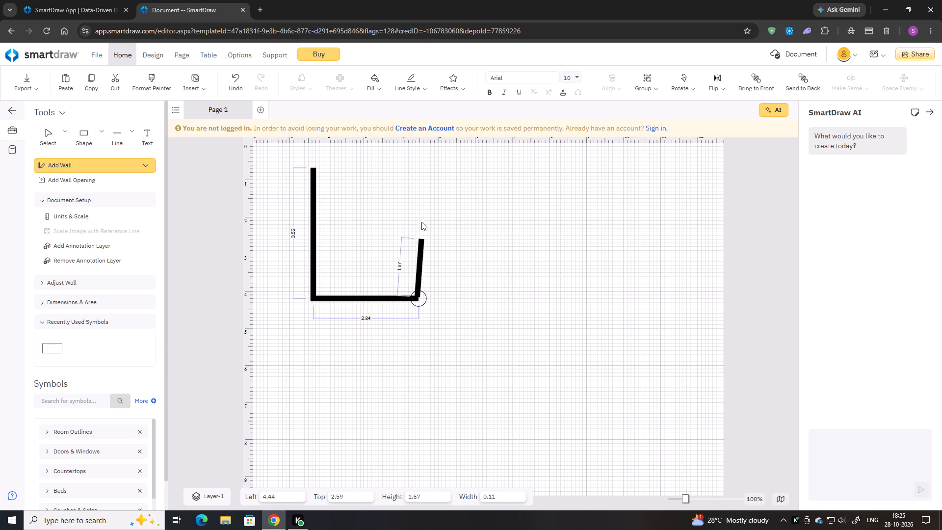
pyautogui.click(419, 169)
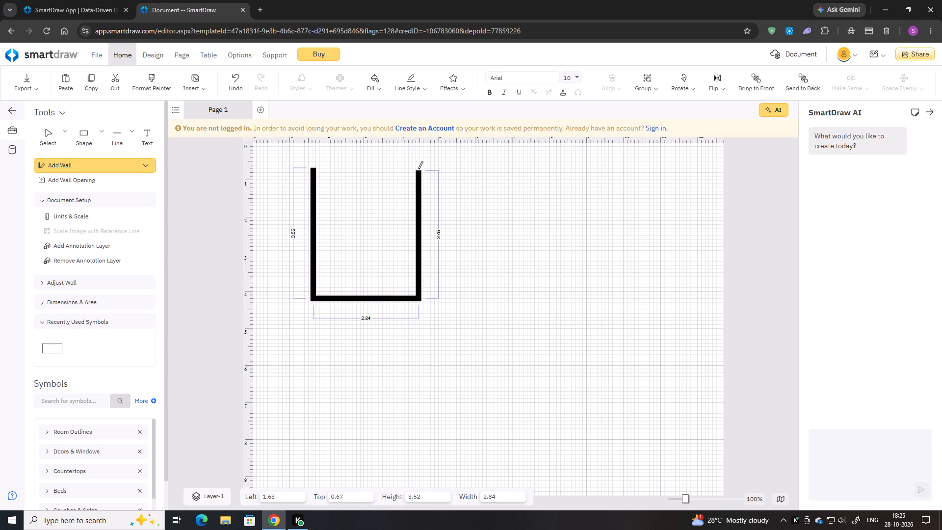
pyautogui.click(419, 169)
pyautogui.click(314, 170)
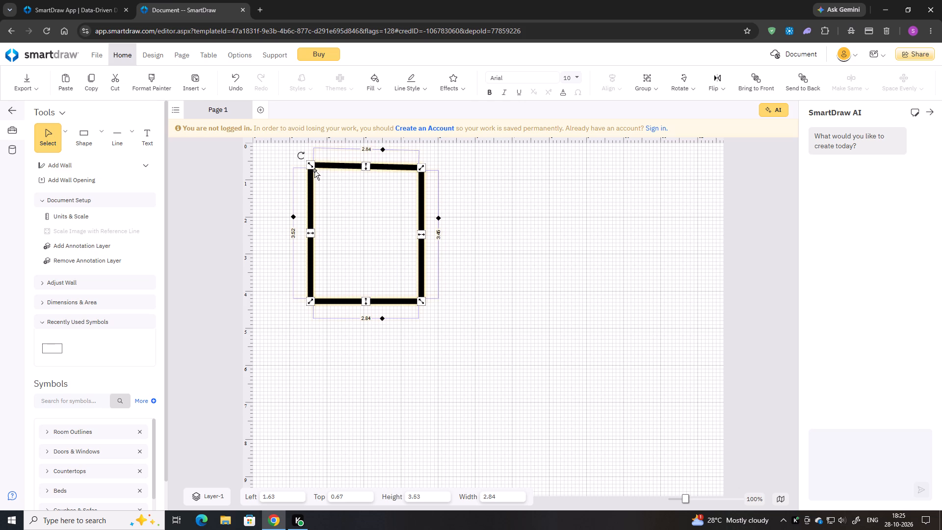
# Raise the room's two lower corners and level its top wall, making the room about 2.84 wide by 3.01 high.
pyautogui.moveTo(422, 302); pyautogui.dragTo(420, 288)
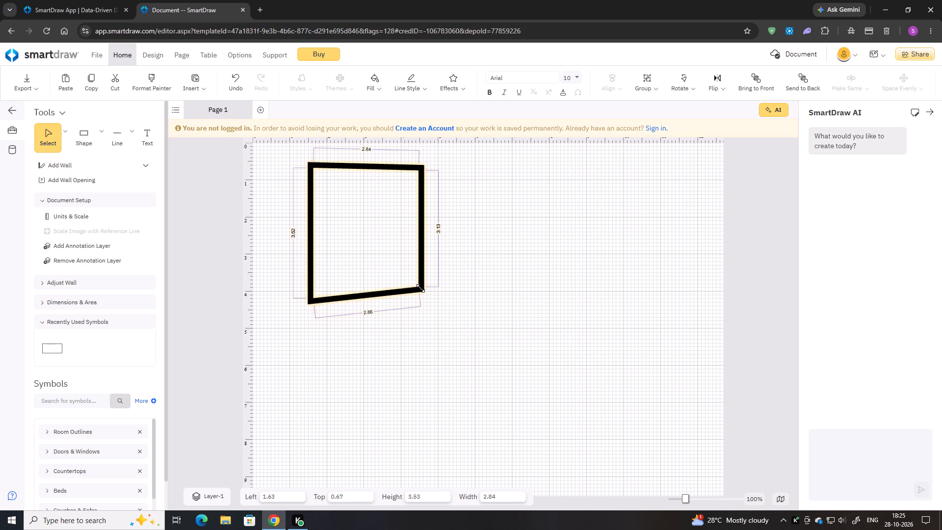
pyautogui.moveTo(420, 288); pyautogui.dragTo(416, 285)
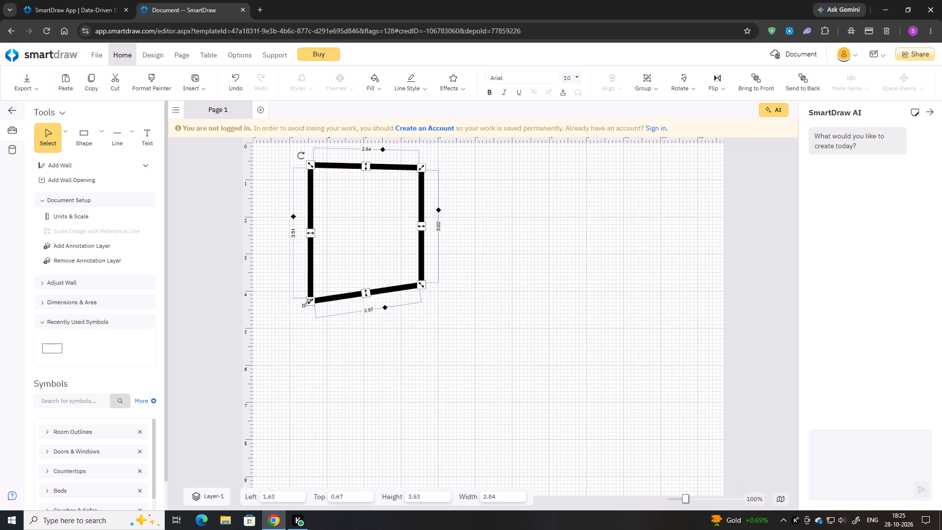
pyautogui.moveTo(311, 303); pyautogui.dragTo(310, 281)
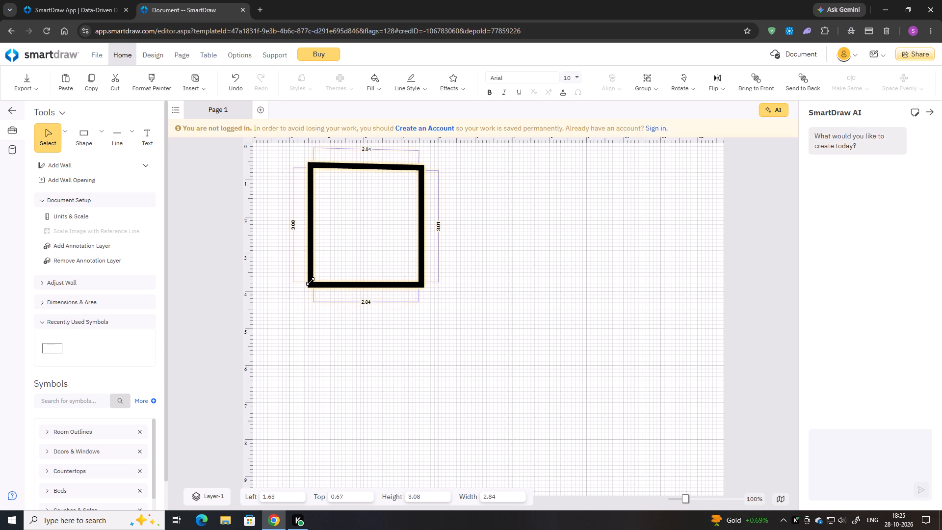
pyautogui.moveTo(310, 281); pyautogui.dragTo(311, 281)
pyautogui.click(312, 167)
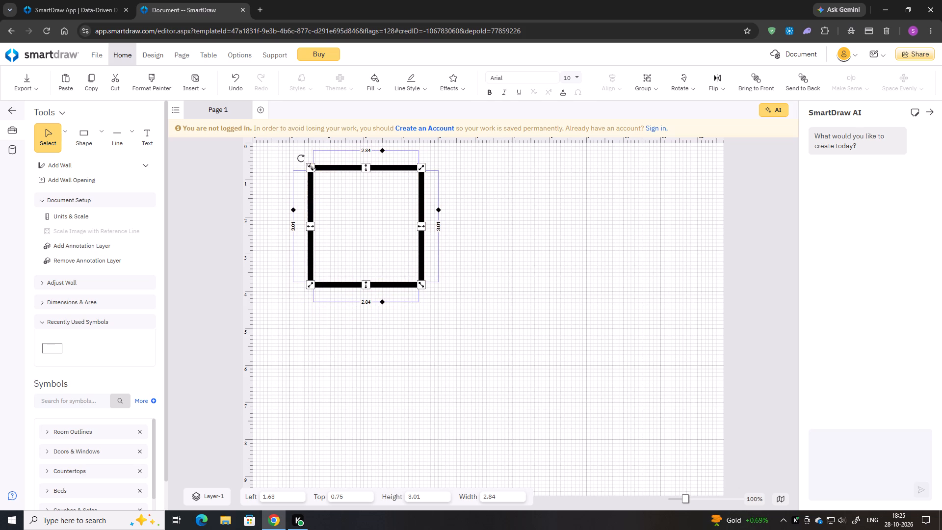
# Paste three copies of the room and place one to the right of the original at about 6.67, 0.78.
pyautogui.hotkey('ctrl', 'c')
pyautogui.hotkey('ctrl', 'v')
pyautogui.hotkey('ctrl', 'v')
pyautogui.hotkey('ctrl', 'v')
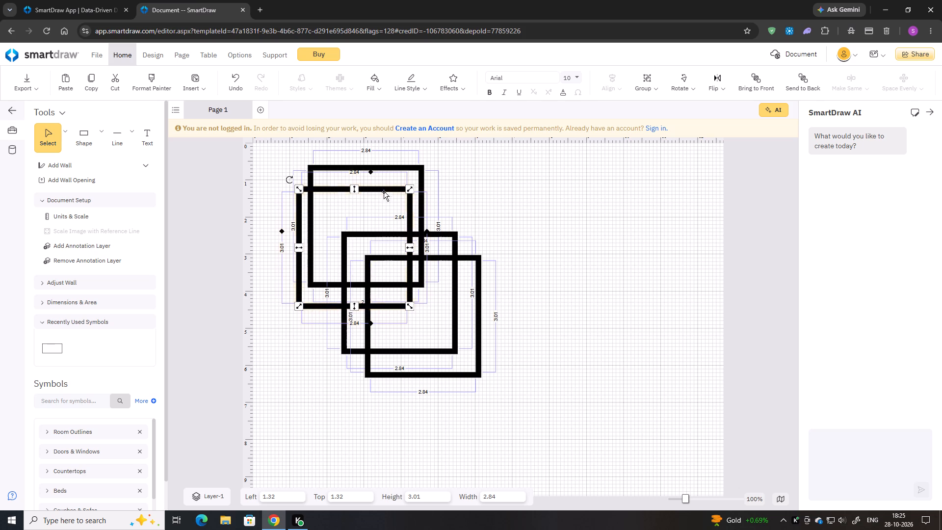
pyautogui.moveTo(382, 190); pyautogui.dragTo(564, 172)
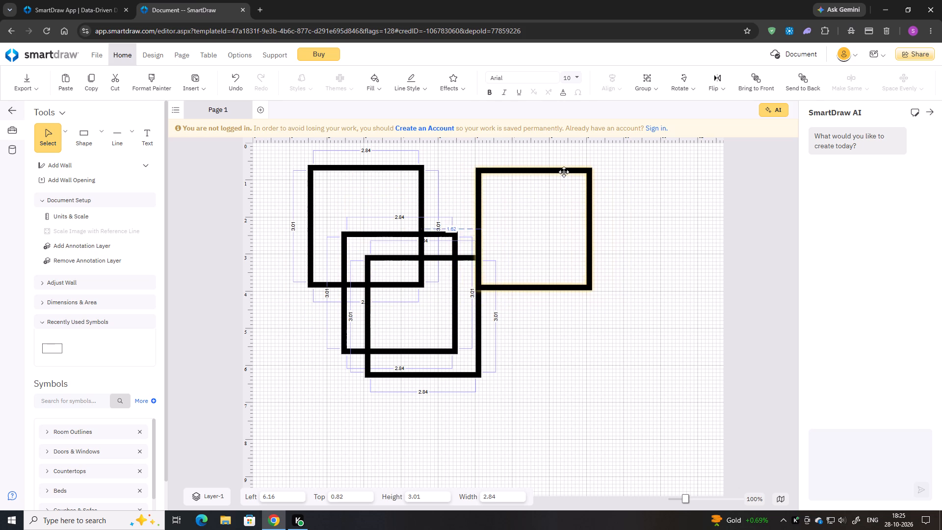
pyautogui.moveTo(564, 172); pyautogui.dragTo(580, 170)
# Place one remaining copy below the original room and the other below the upper-right room at about 6.75, 5.15.
pyautogui.moveTo(428, 260); pyautogui.dragTo(387, 308)
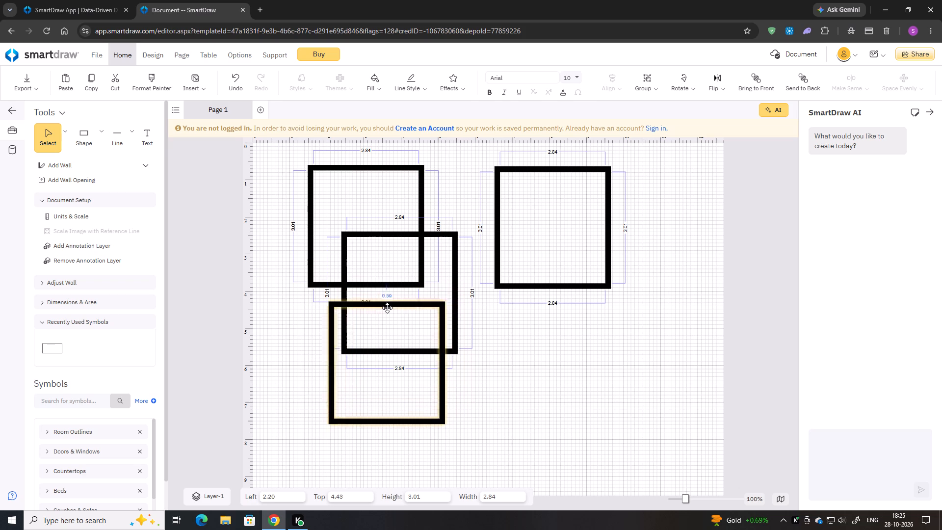
pyautogui.moveTo(387, 308); pyautogui.dragTo(366, 344)
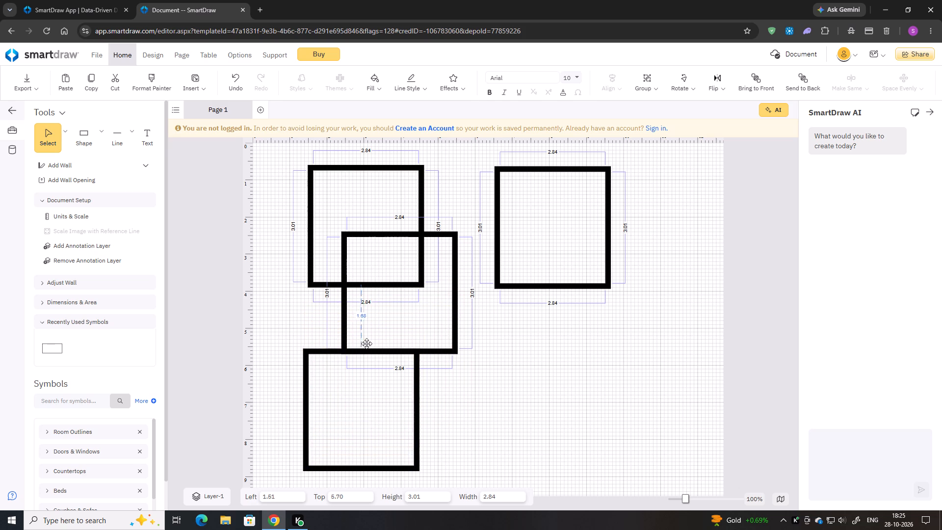
pyautogui.moveTo(366, 344); pyautogui.dragTo(366, 333)
pyautogui.moveTo(407, 234); pyautogui.dragTo(485, 284)
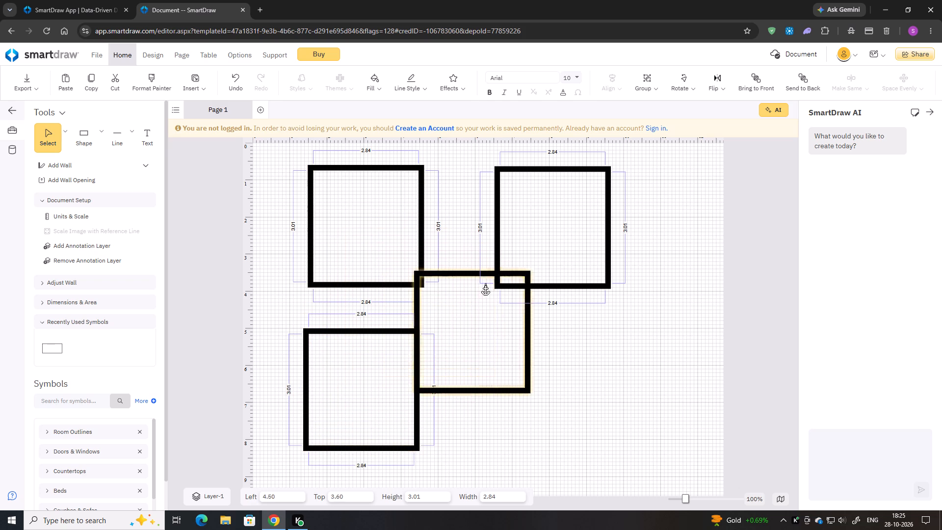
pyautogui.moveTo(485, 284); pyautogui.dragTo(563, 334)
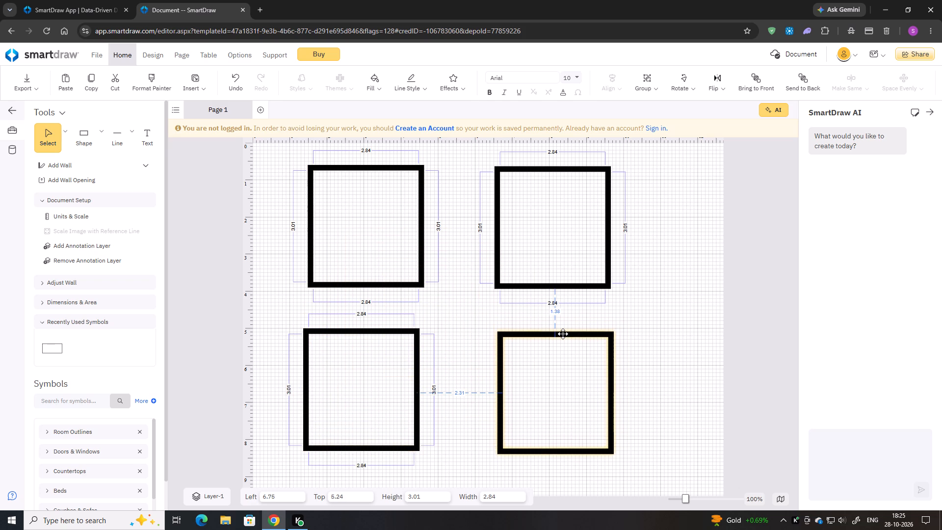
pyautogui.moveTo(563, 334); pyautogui.dragTo(564, 330)
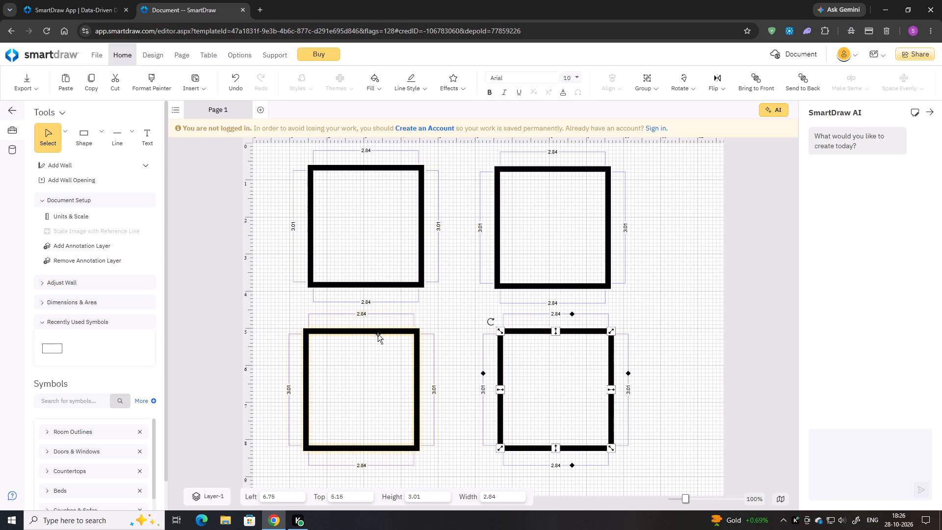
# Move the two lower rooms down under the upper ones, to about 1.63, 5.43 and 6.67, 5.43.
pyautogui.moveTo(378, 334); pyautogui.dragTo(378, 342)
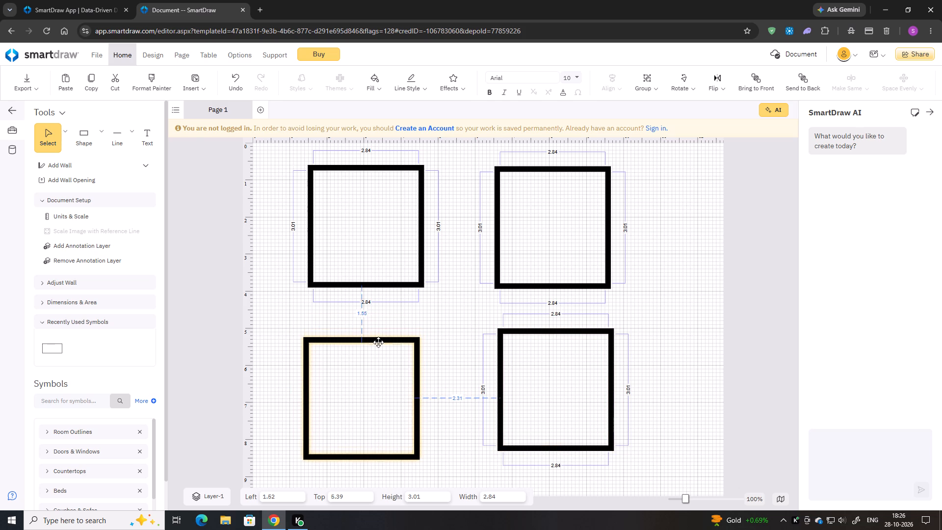
pyautogui.moveTo(378, 342); pyautogui.dragTo(381, 344)
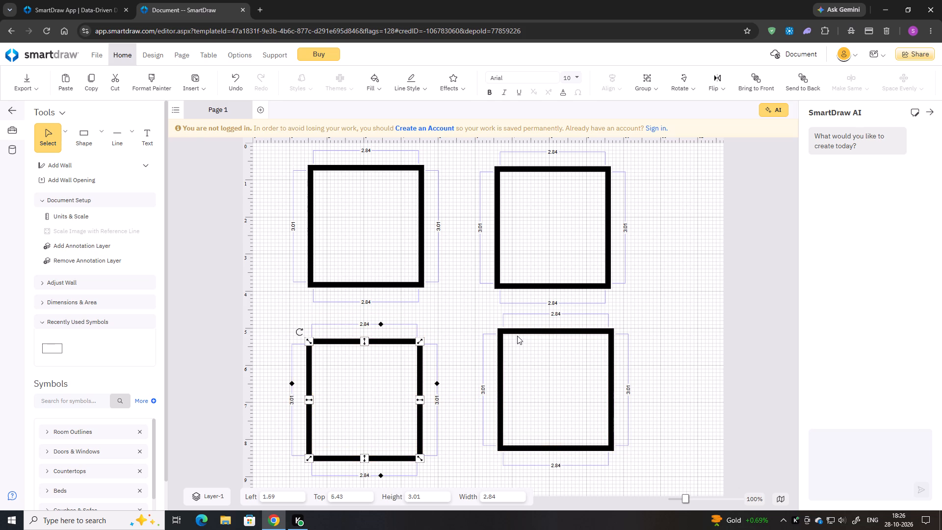
pyautogui.moveTo(527, 332); pyautogui.dragTo(525, 347)
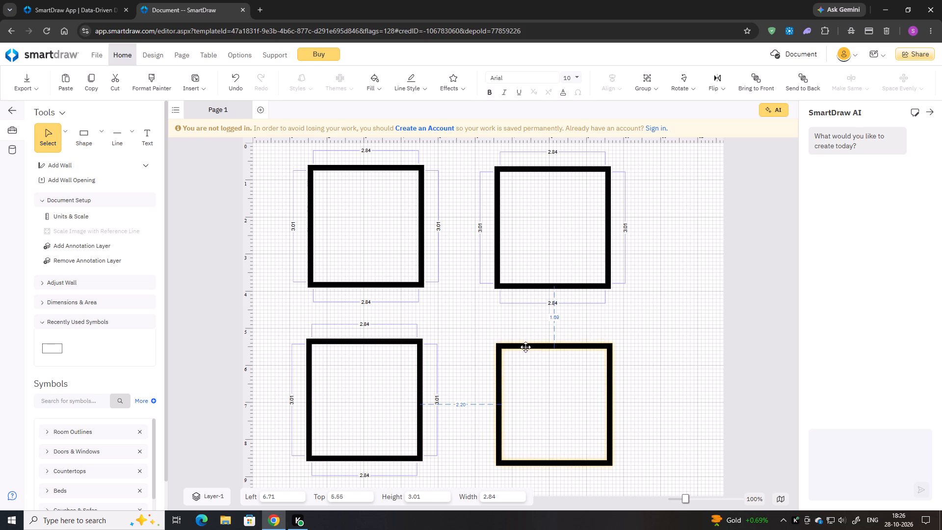
pyautogui.moveTo(525, 347); pyautogui.dragTo(524, 345)
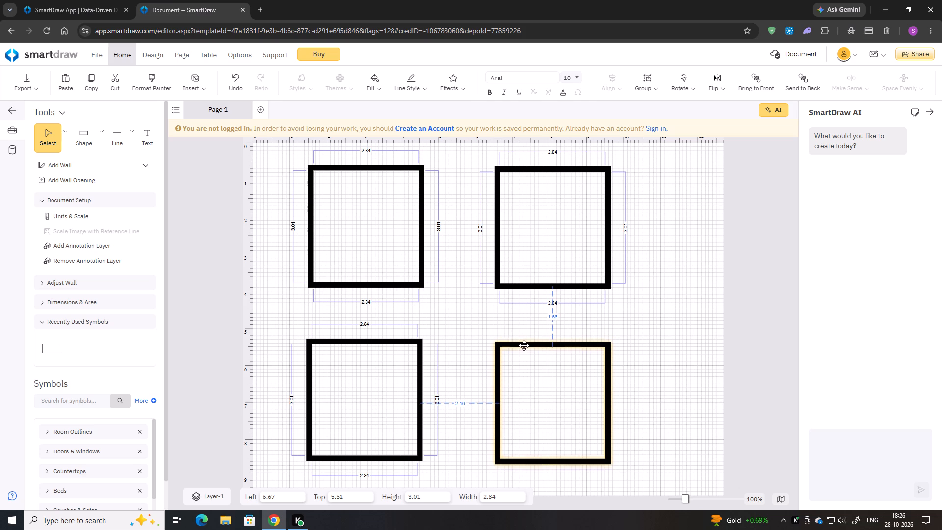
pyautogui.moveTo(524, 345); pyautogui.dragTo(524, 343)
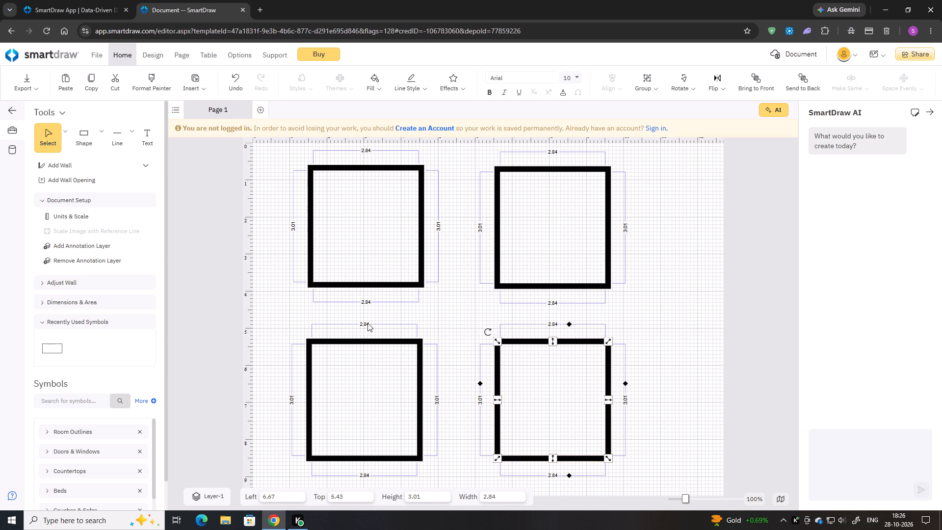
pyautogui.click(365, 344)
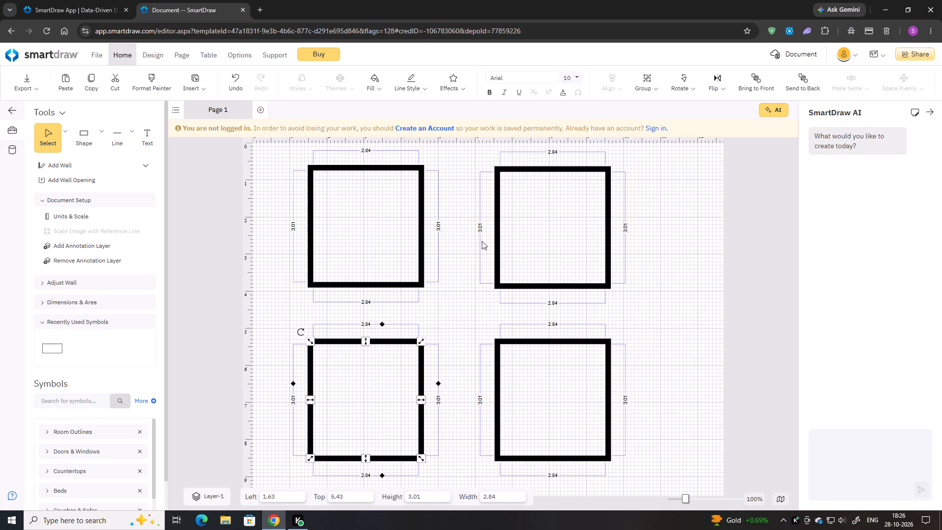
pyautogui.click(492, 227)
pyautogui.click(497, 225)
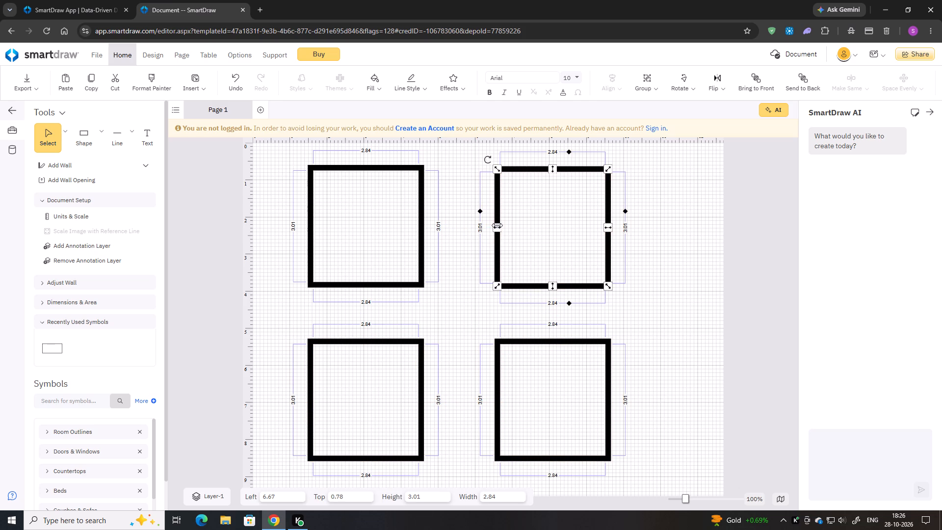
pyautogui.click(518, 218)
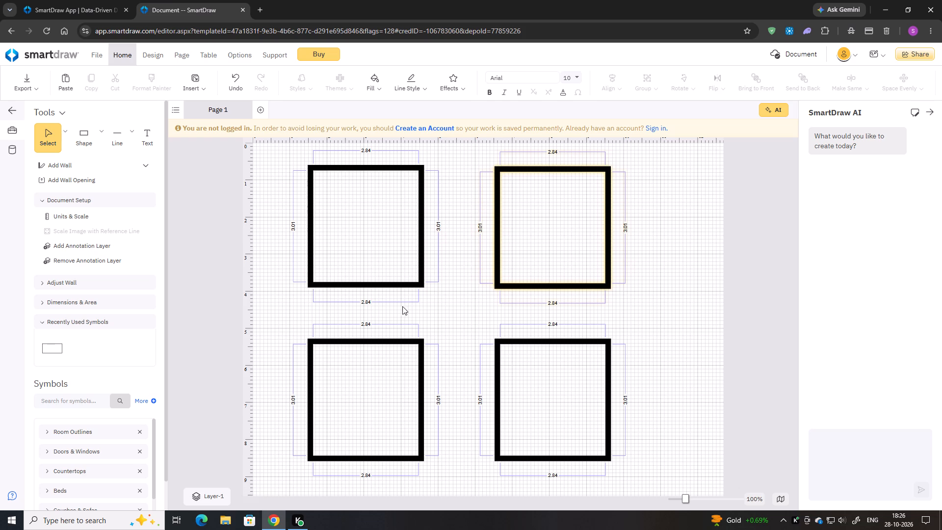
# Add outer walls closing the gaps between the two left rooms, about 1.49 long, and between the two upper rooms, about 2.05 long.
pyautogui.click(83, 165)
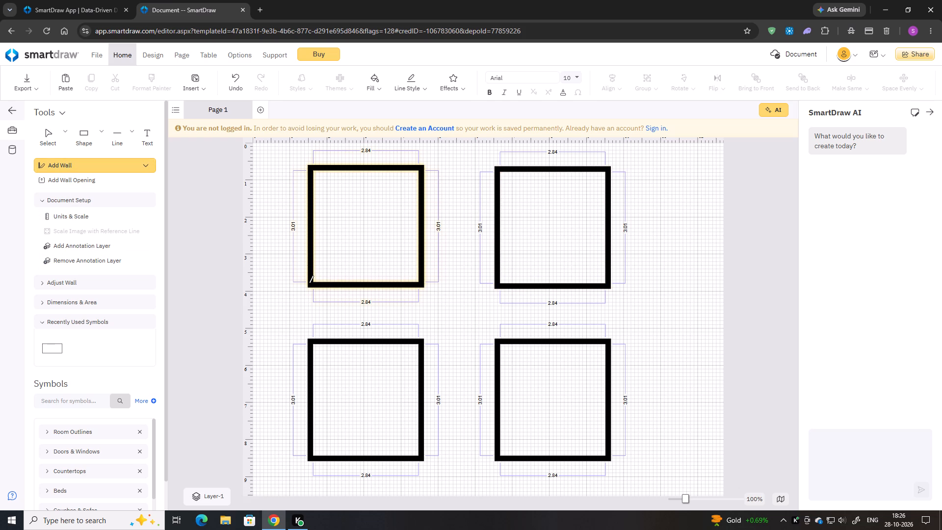
pyautogui.click(309, 283)
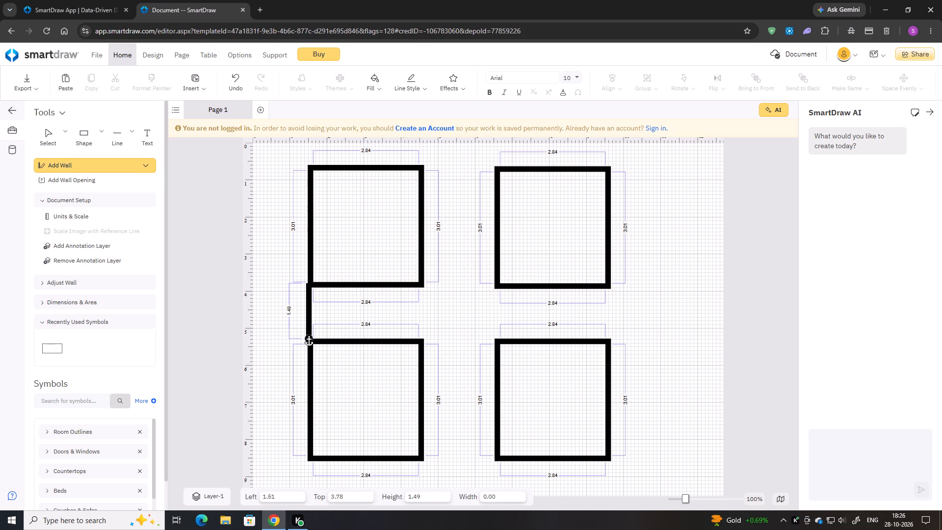
pyautogui.click(309, 334)
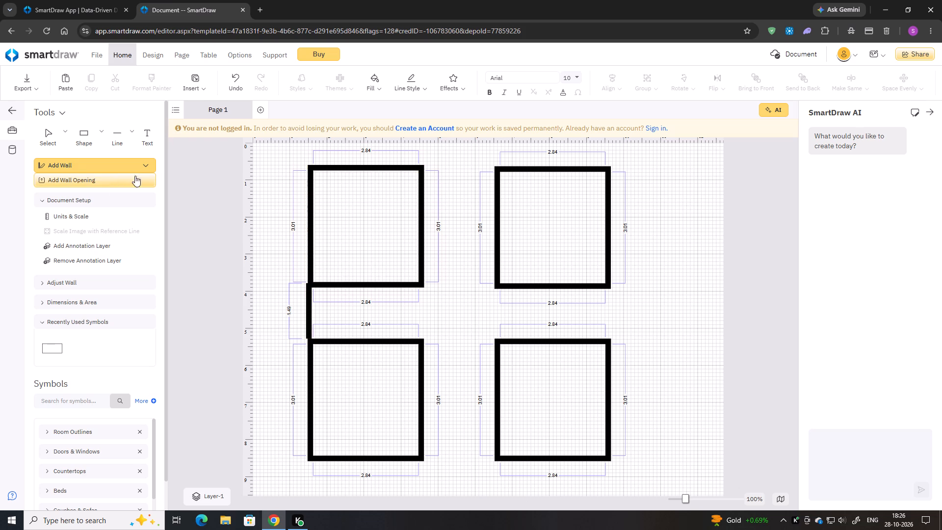
pyautogui.click(421, 169)
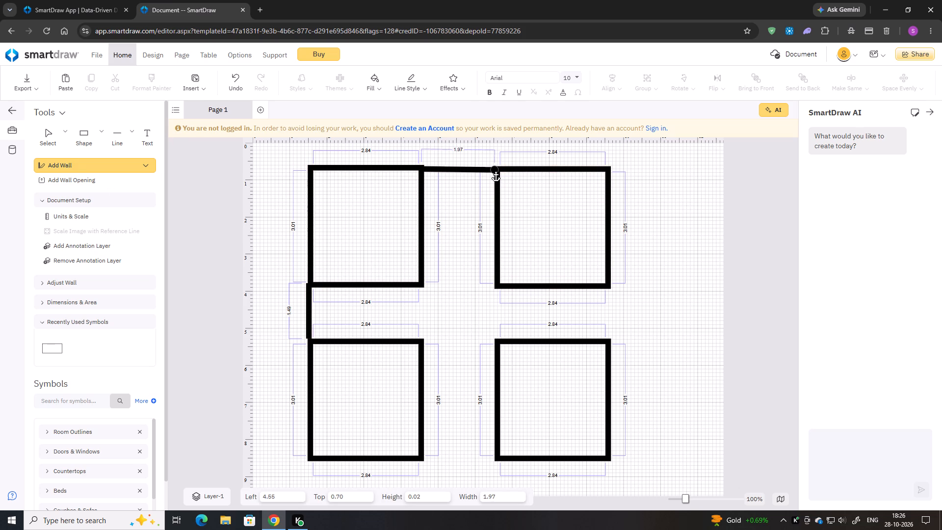
pyautogui.click(497, 168)
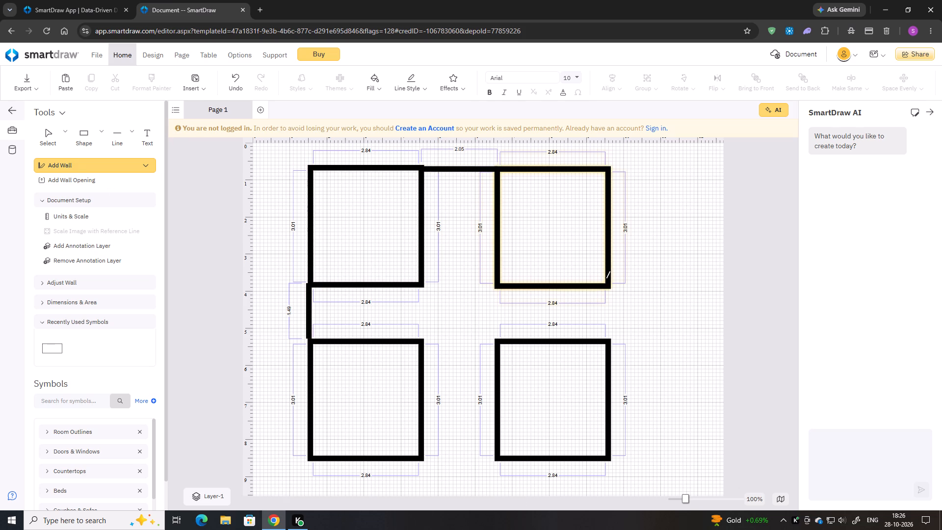
# Add outer walls closing the gaps between the two right rooms, about 1.57 long, and between the two lower rooms, about 2.11 long.
pyautogui.click(608, 284)
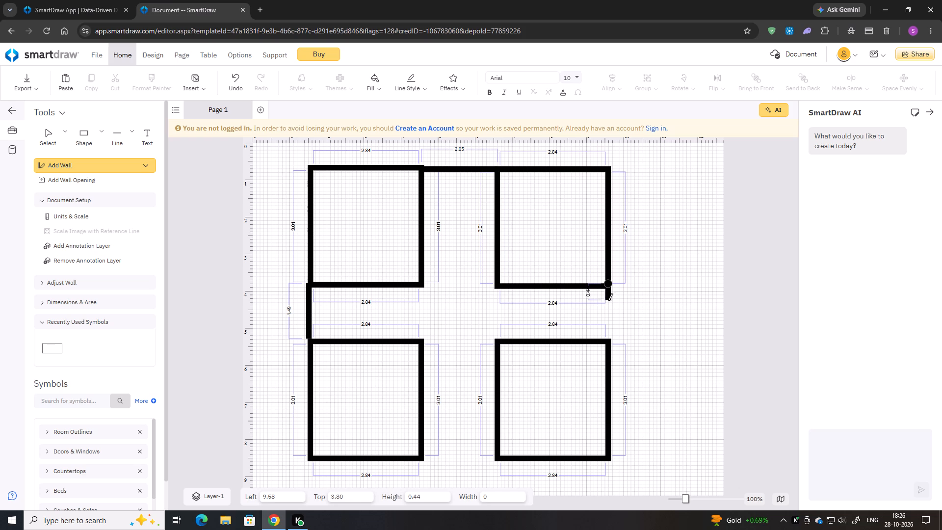
pyautogui.click(608, 342)
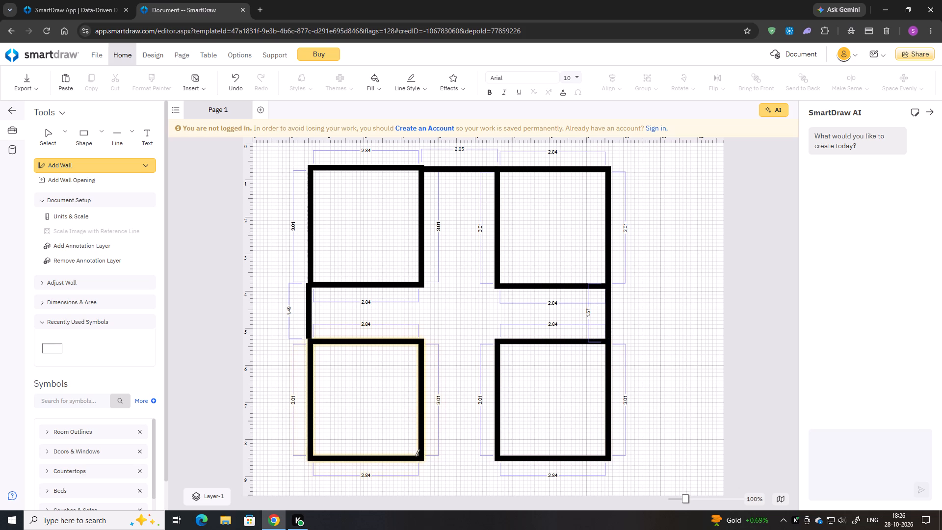
pyautogui.click(419, 457)
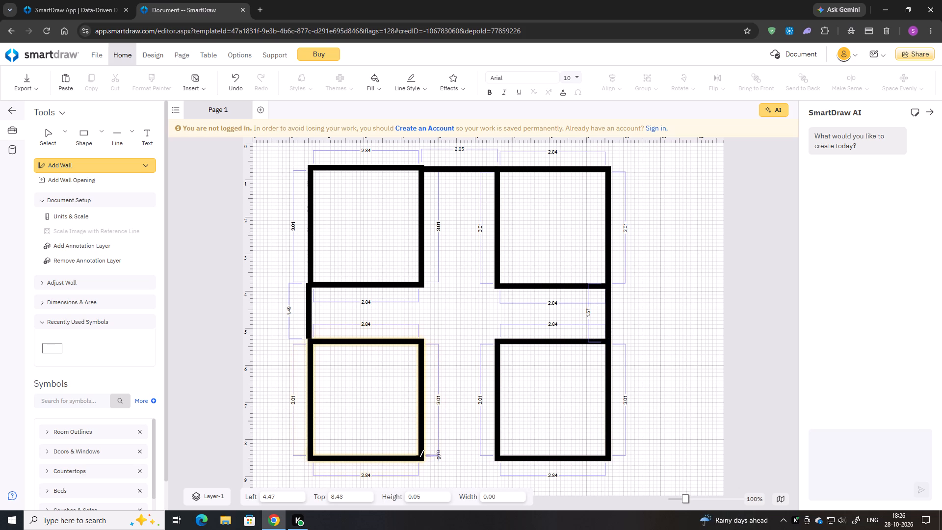
pyautogui.click(497, 457)
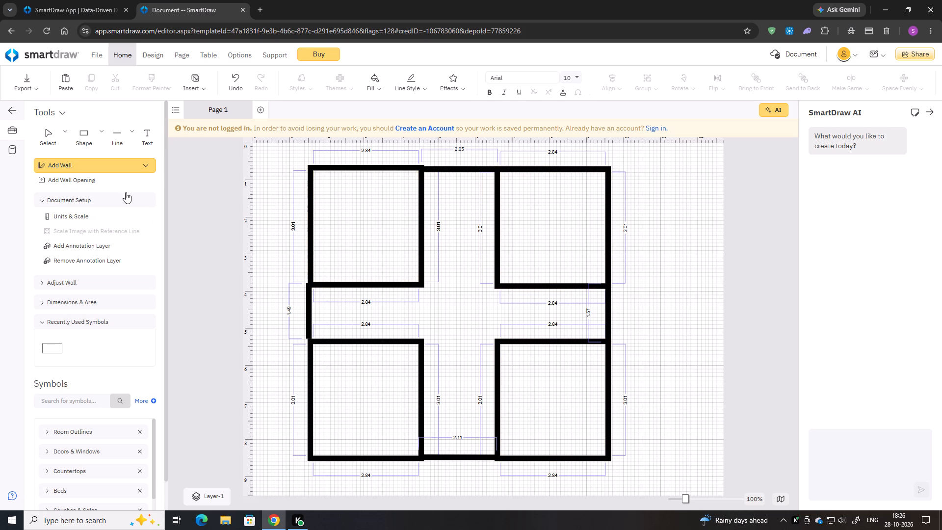
# Exit wall drawing and look through the Room Outlines symbols in the library.
pyautogui.click(110, 165)
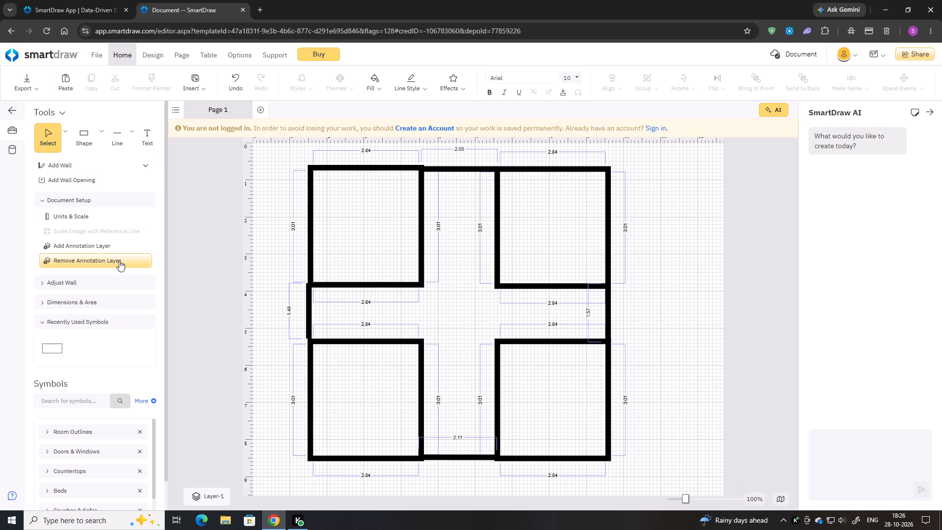
pyautogui.scroll(-2, 159, 278)
pyautogui.scroll(-2, 94, 323)
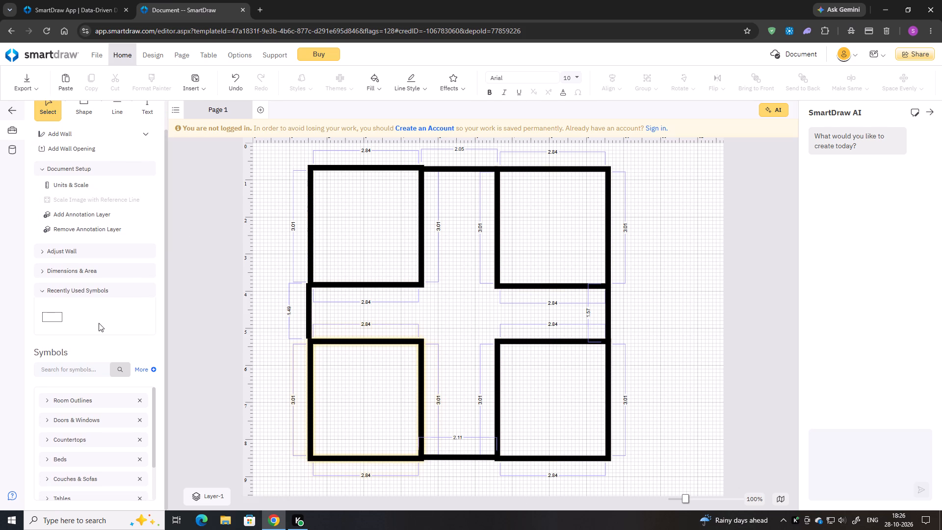
pyautogui.scroll(-3, 80, 284)
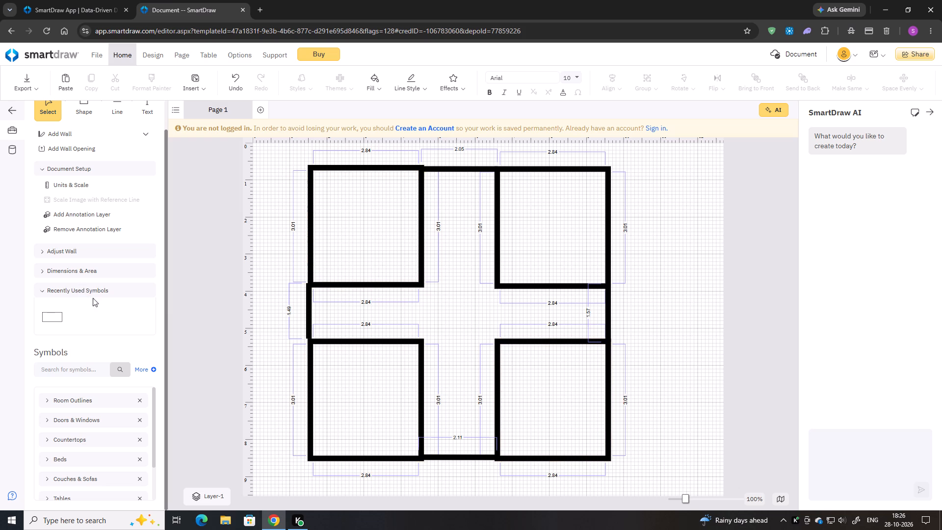
pyautogui.click(65, 402)
pyautogui.scroll(-4, 144, 369)
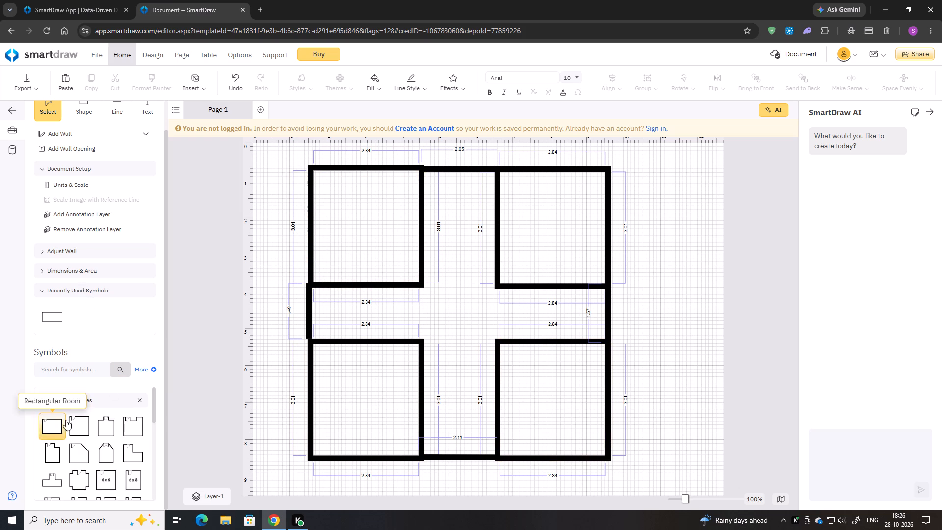
pyautogui.scroll(-5, 67, 419)
pyautogui.scroll(6, 67, 403)
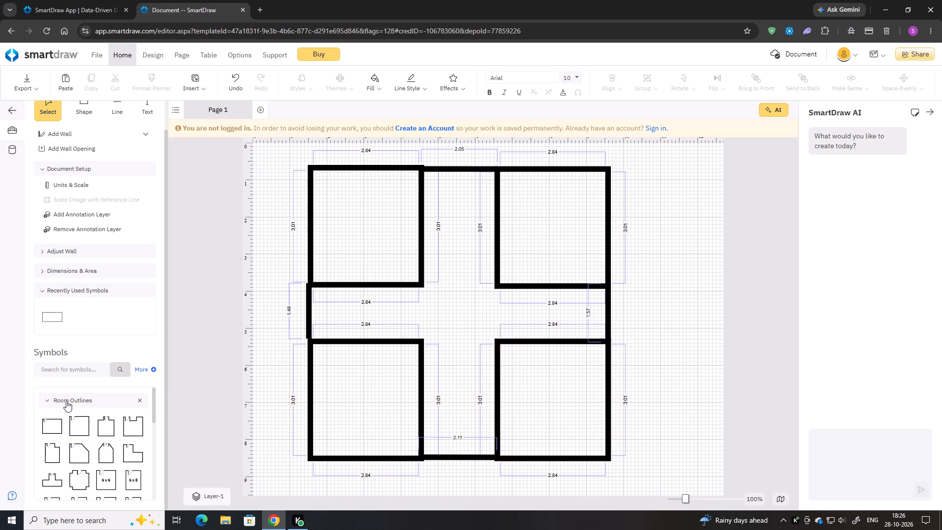
pyautogui.click(65, 402)
pyautogui.scroll(-1, 78, 408)
pyautogui.scroll(1, 78, 399)
# Place a 28-inch door from the Doors & Windows symbols in the outer wall between the two lower rooms.
pyautogui.click(80, 420)
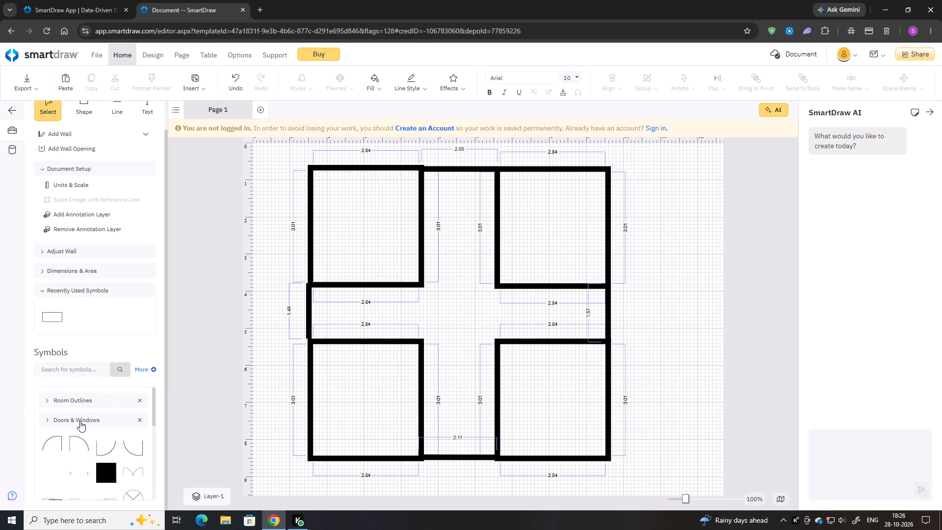
pyautogui.scroll(-1, 117, 406)
pyautogui.click(45, 412)
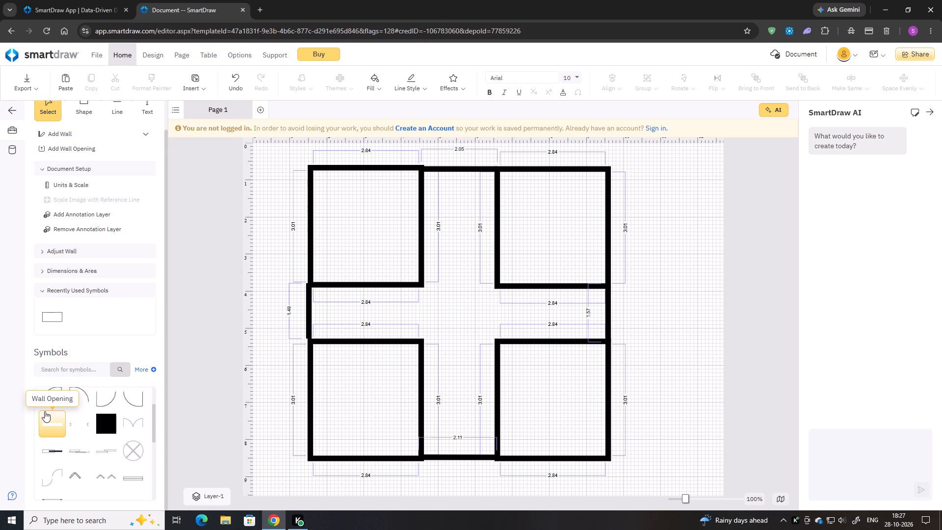
pyautogui.moveTo(52, 399); pyautogui.dragTo(208, 381)
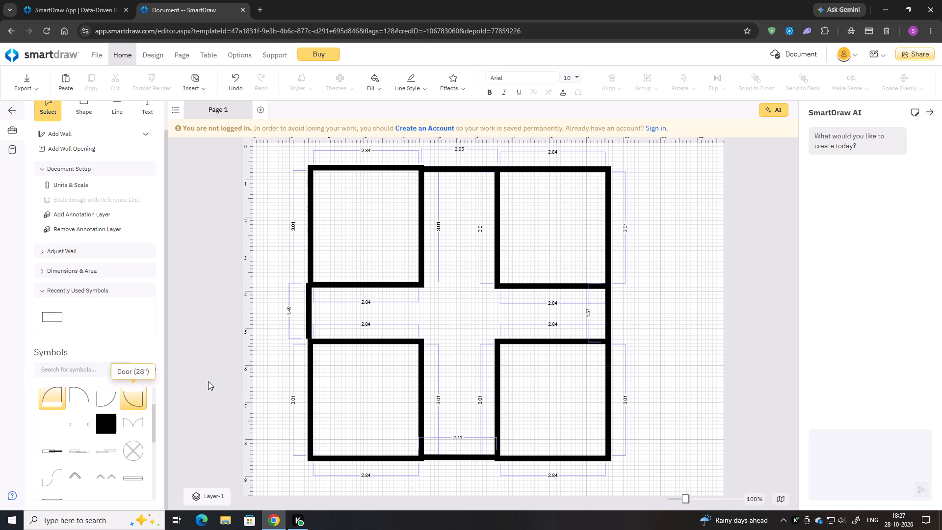
pyautogui.moveTo(208, 381); pyautogui.dragTo(474, 443)
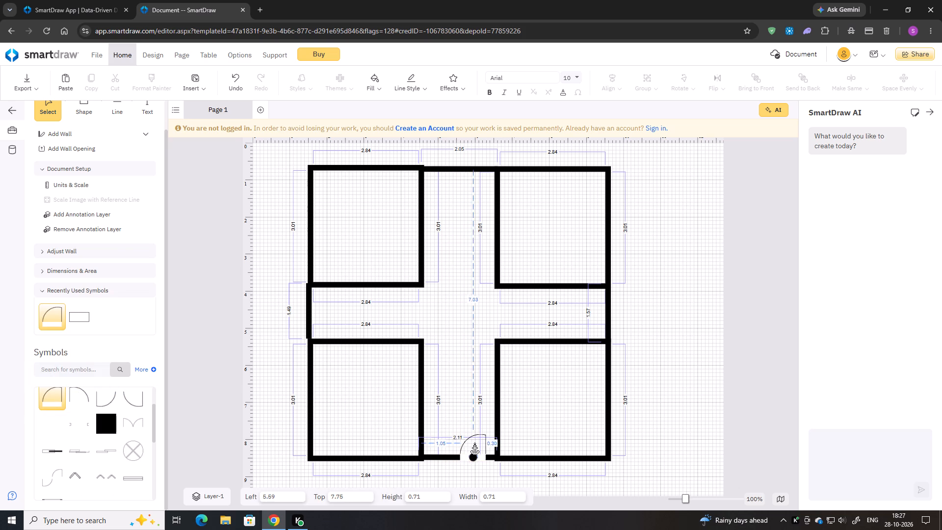
pyautogui.moveTo(474, 443); pyautogui.dragTo(475, 444)
# Resize the entrance door to about 1.20 and position it near the lower-right room, at about 5.27, 7.42.
pyautogui.moveTo(463, 462); pyautogui.dragTo(439, 461)
pyautogui.moveTo(478, 455); pyautogui.dragTo(468, 458)
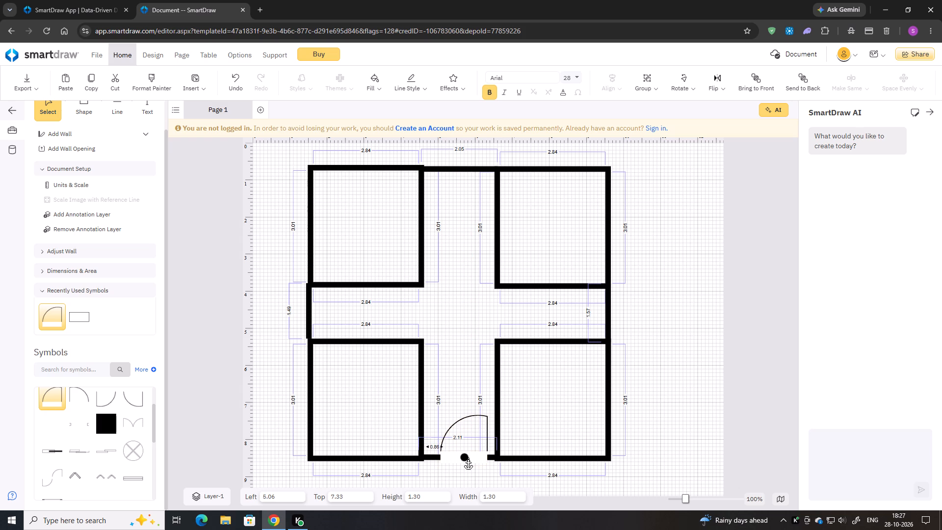
pyautogui.moveTo(468, 458); pyautogui.dragTo(469, 458)
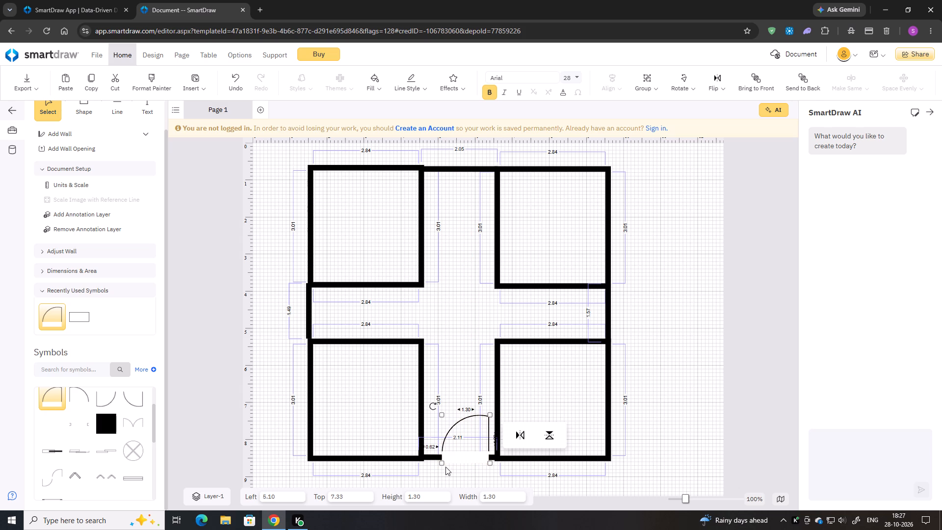
pyautogui.click(444, 464)
pyautogui.click(463, 460)
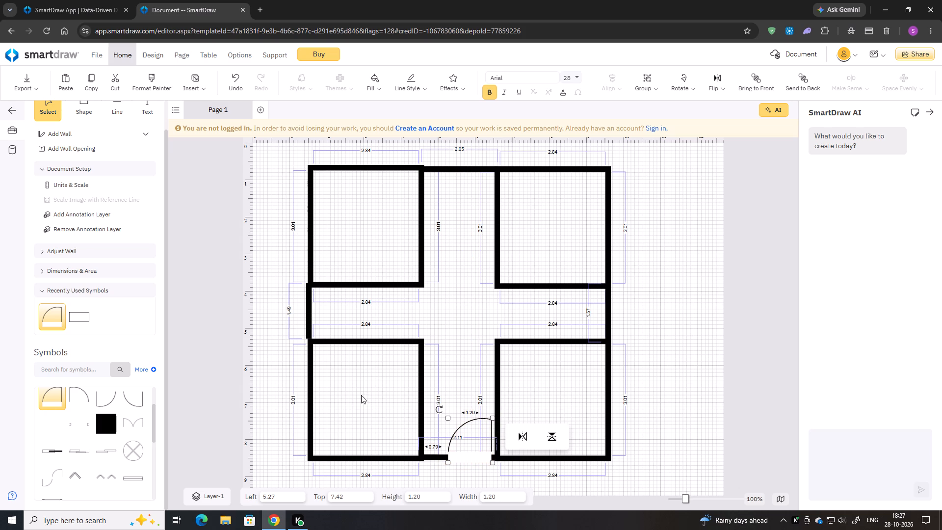
# Add a door in the lower-left room's upper wall near the inner corner, about 3.72, 5.27, flipped vertically to swing inward.
pyautogui.moveTo(48, 402); pyautogui.dragTo(157, 377)
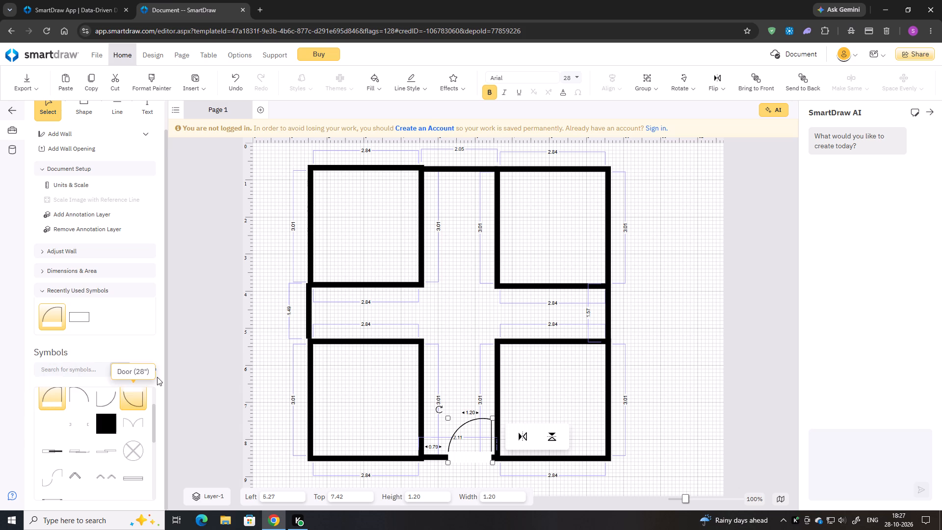
pyautogui.moveTo(157, 377); pyautogui.dragTo(405, 340)
pyautogui.click(477, 326)
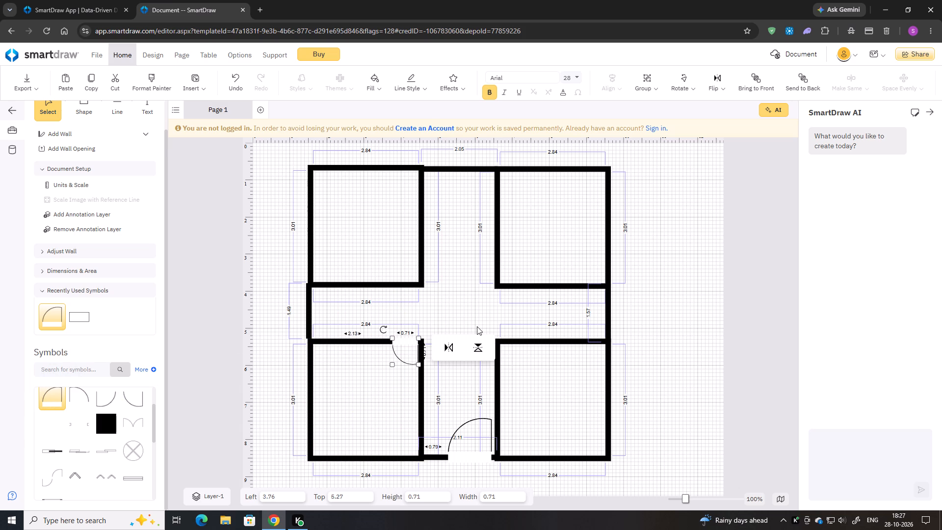
pyautogui.click(409, 341)
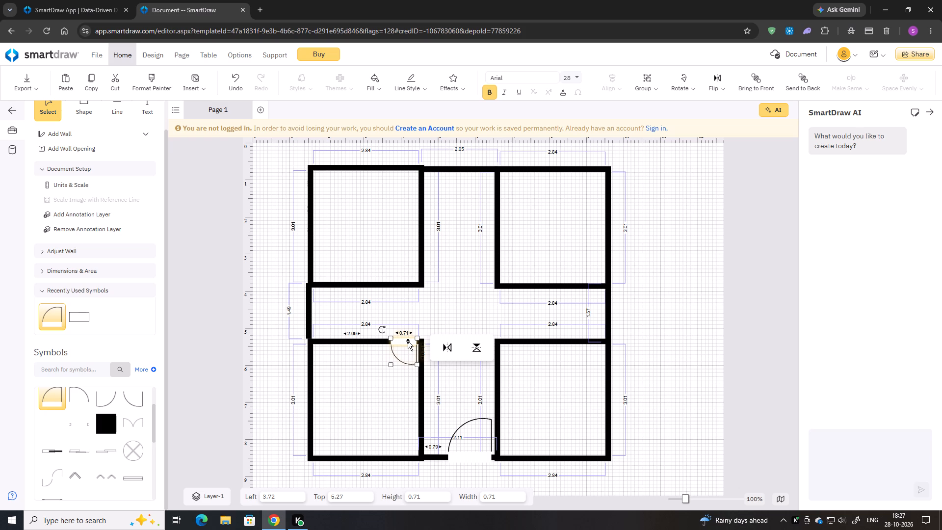
# Copy that door into the lower-right room's upper wall near its inner corner, about 6.72, 5.27, and flip it horizontally.
pyautogui.hotkey('ctrl', 'c')
pyautogui.hotkey('ctrl', 'v')
pyautogui.moveTo(341, 220); pyautogui.dragTo(396, 244)
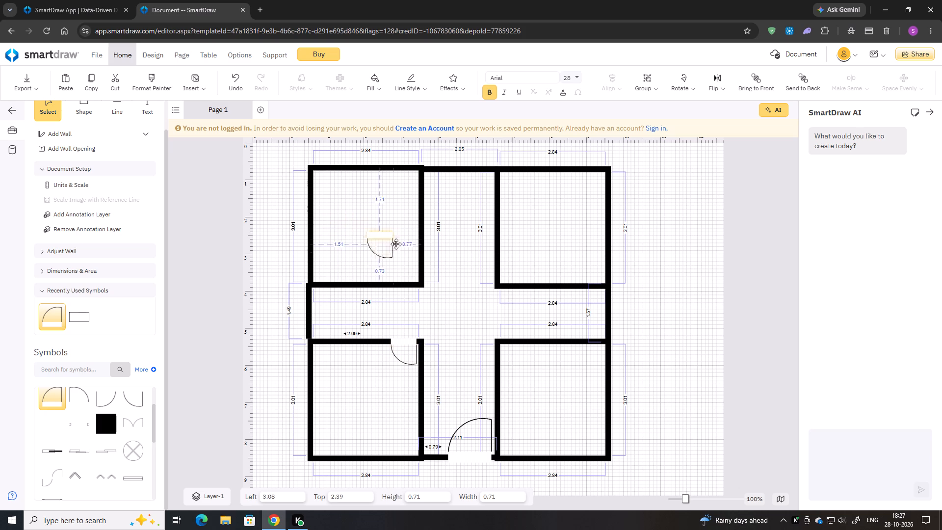
pyautogui.moveTo(396, 244); pyautogui.dragTo(519, 339)
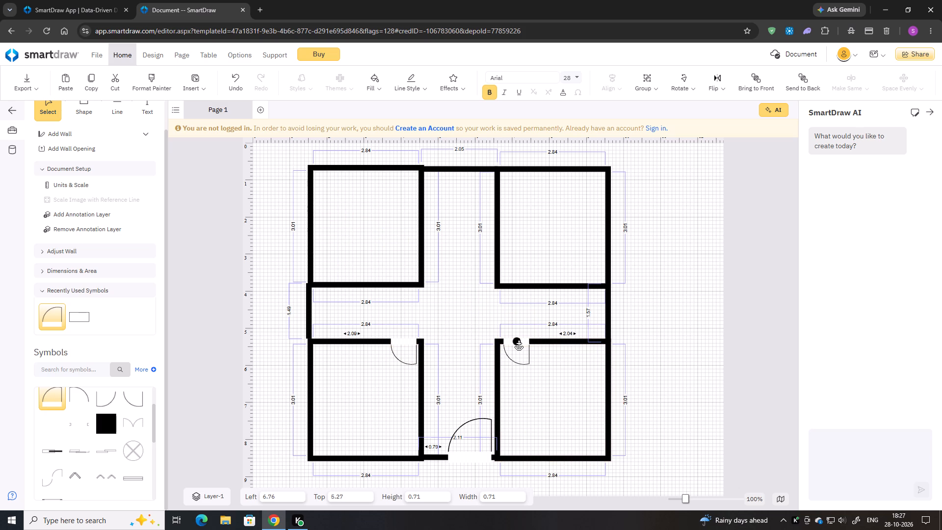
pyautogui.moveTo(519, 339); pyautogui.dragTo(518, 339)
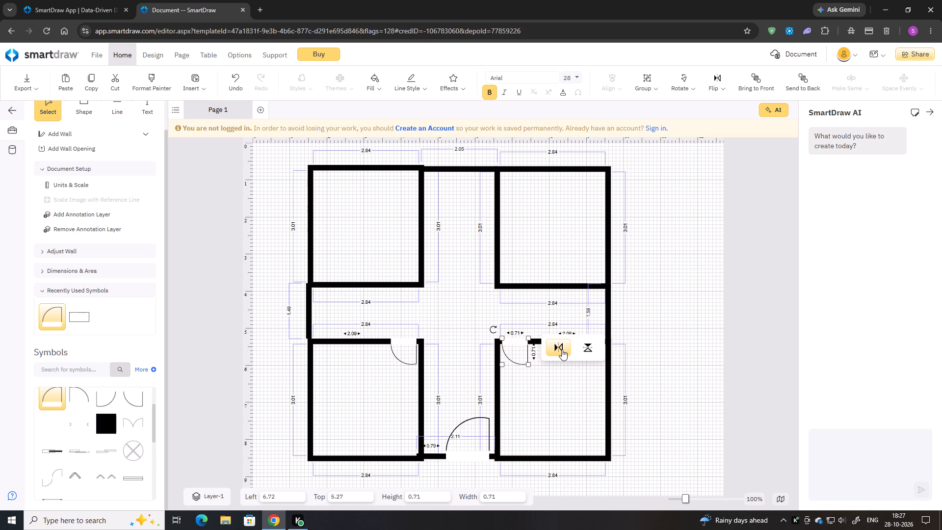
pyautogui.click(562, 349)
# Add a 28-inch door in the upper-left room's lower wall near the inner corner, about 3.72, 3.21, and flip it horizontally.
pyautogui.moveTo(82, 401); pyautogui.dragTo(84, 398)
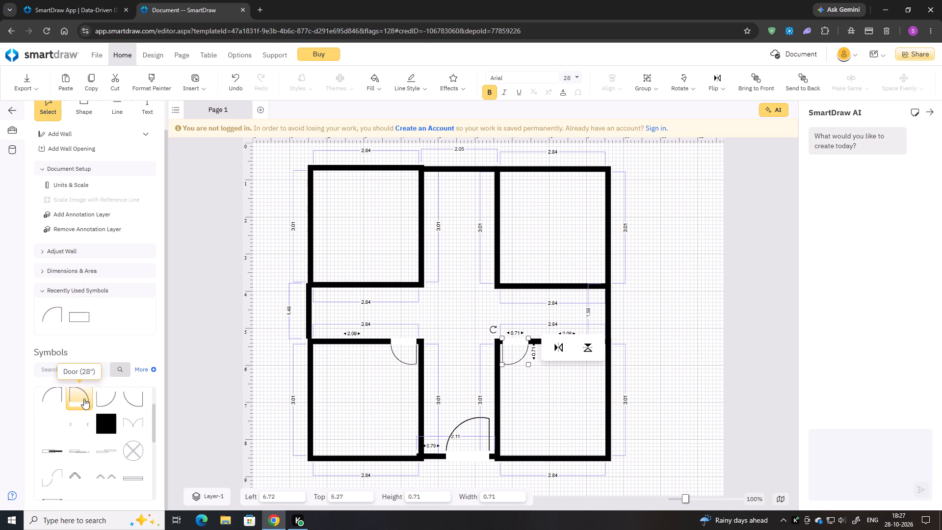
pyautogui.moveTo(84, 398); pyautogui.dragTo(401, 278)
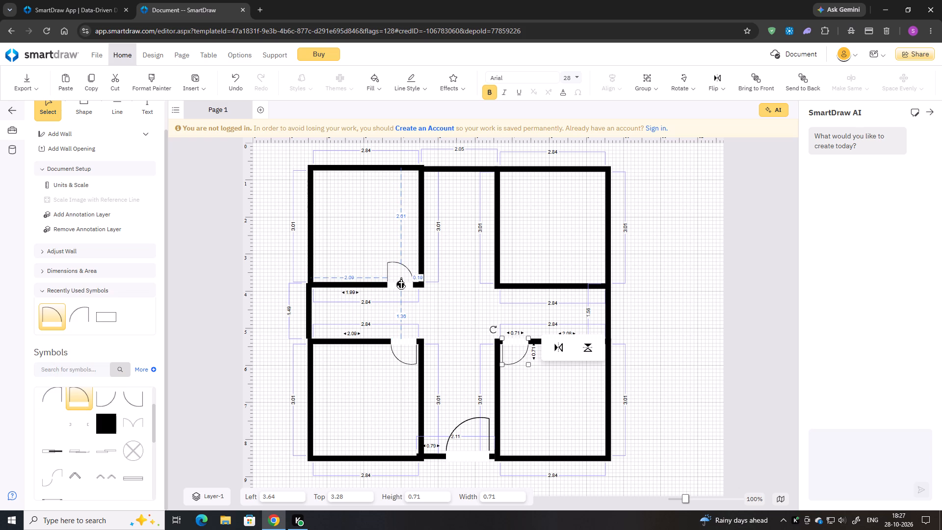
pyautogui.moveTo(401, 278); pyautogui.dragTo(403, 278)
pyautogui.click(446, 269)
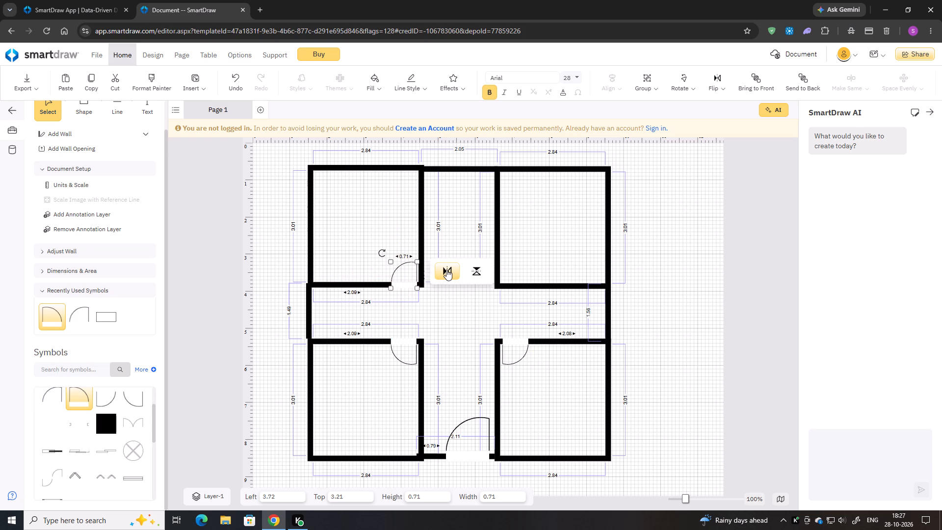
# Copy that door into the upper-right room's lower wall near its inner corner, about 6.72, 3.24, mirrored horizontally and swinging inward.
pyautogui.hotkey('ctrl', 'c')
pyautogui.hotkey('ctrl', 'v')
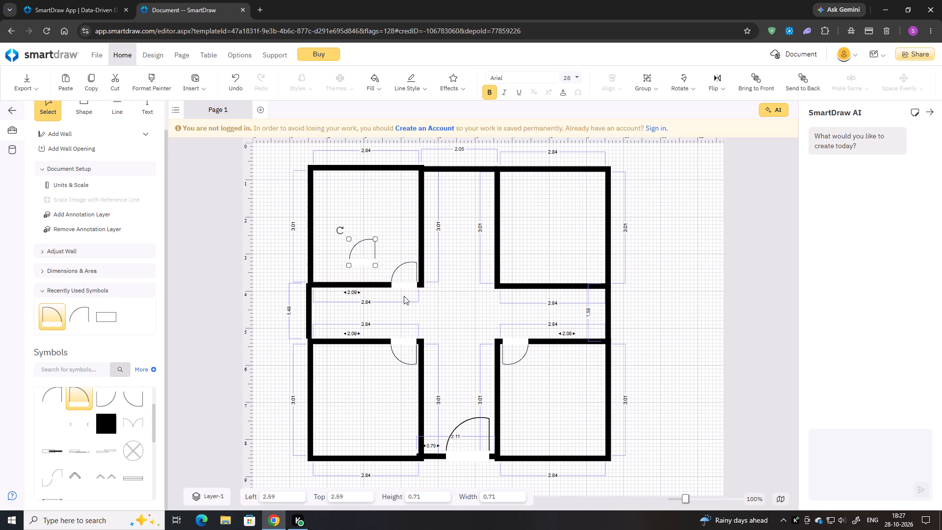
pyautogui.moveTo(362, 261); pyautogui.dragTo(500, 277)
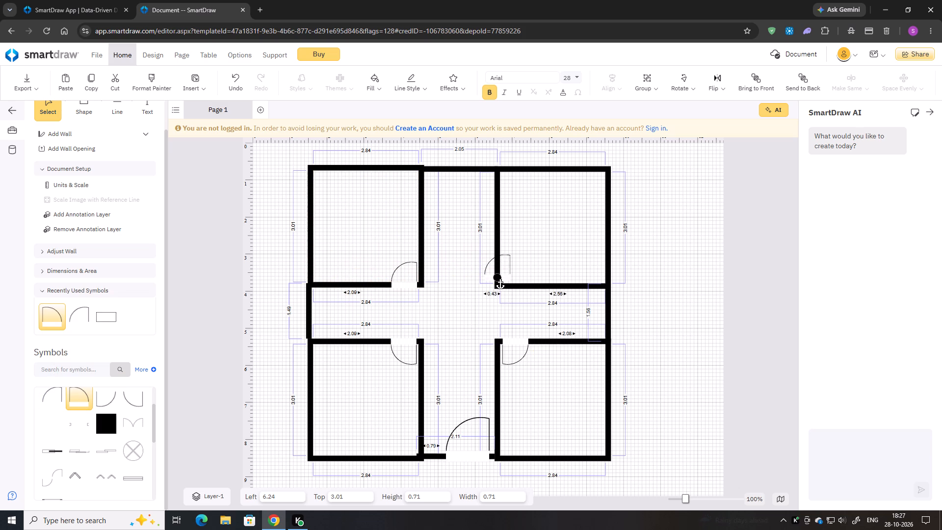
pyautogui.moveTo(500, 277); pyautogui.dragTo(513, 282)
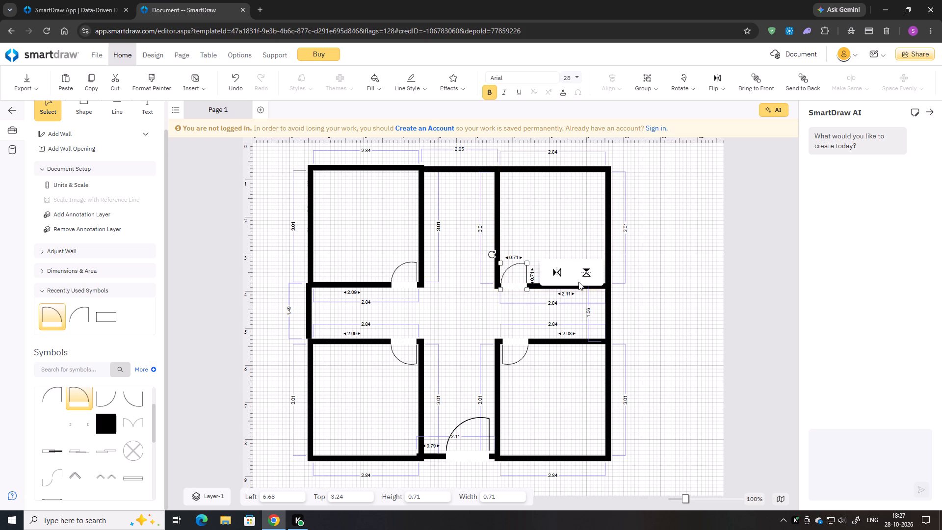
pyautogui.click(584, 277)
pyautogui.click(557, 292)
pyautogui.click(576, 293)
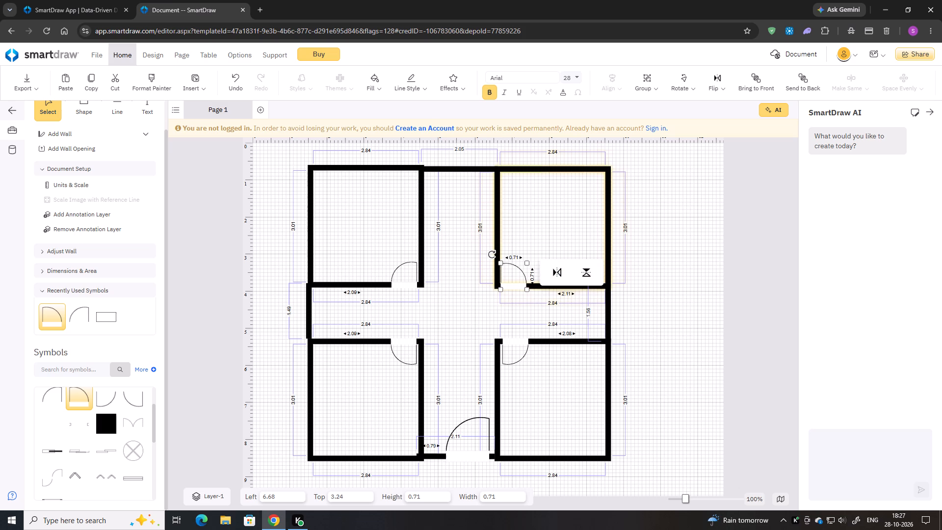
pyautogui.click(506, 288)
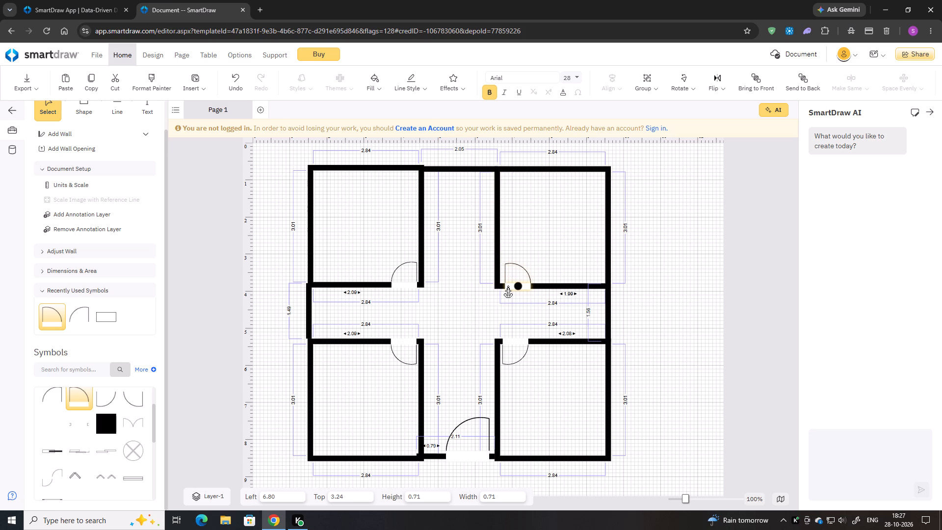
pyautogui.click(466, 324)
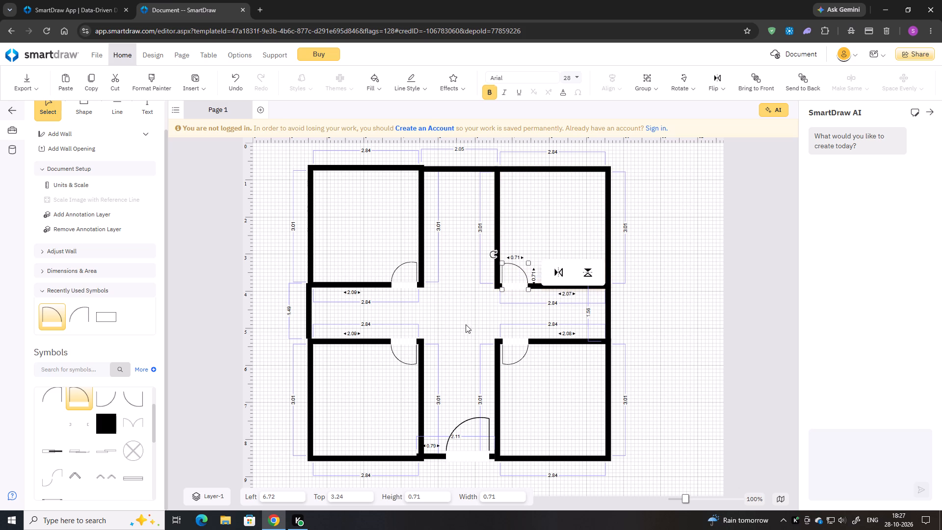
# Add a window to the lower-left room's outer side wall, rotated vertically to match the wall and lengthened to about 1.13.
pyautogui.scroll(-1, 454, 332)
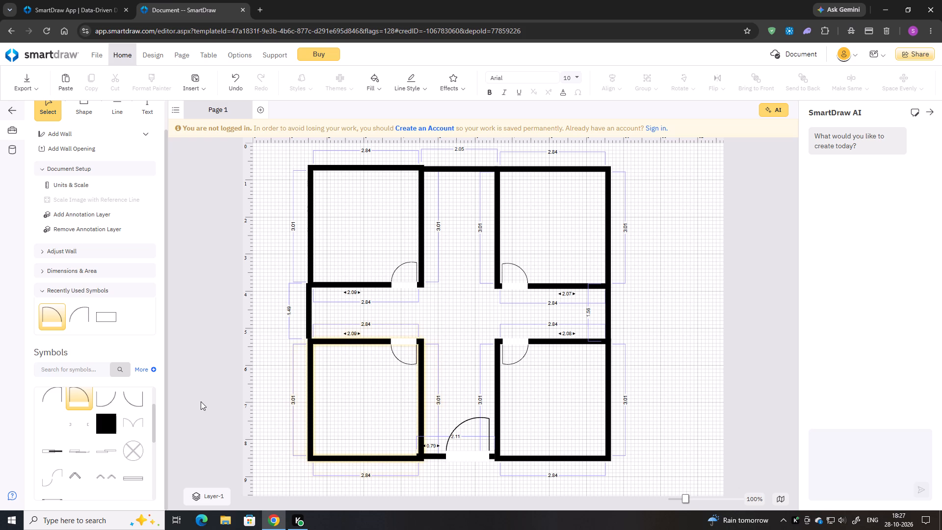
pyautogui.scroll(-1, 112, 481)
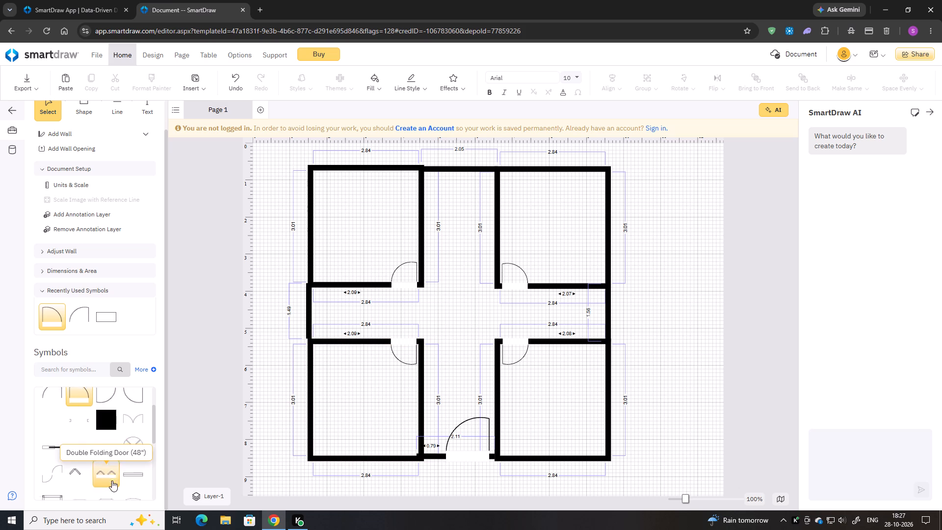
pyautogui.scroll(-1, 113, 477)
pyautogui.scroll(1, 52, 453)
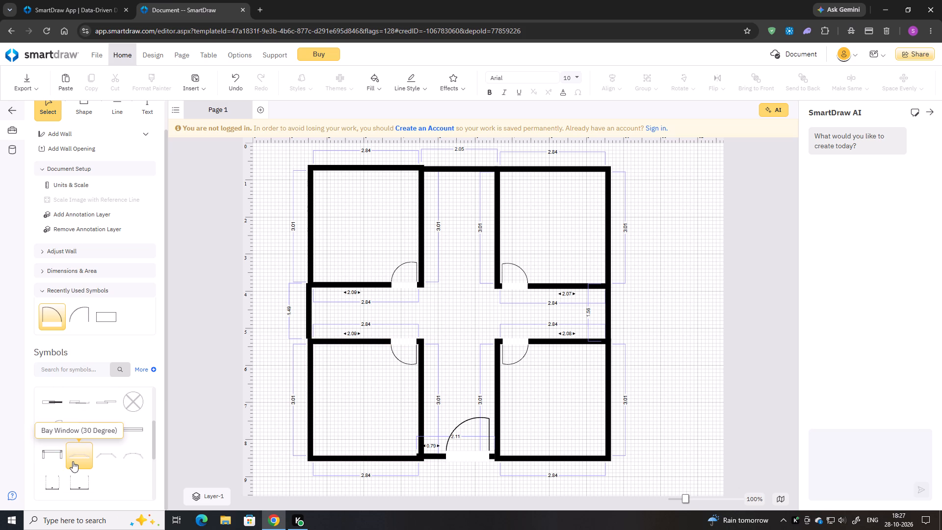
pyautogui.scroll(1, 94, 423)
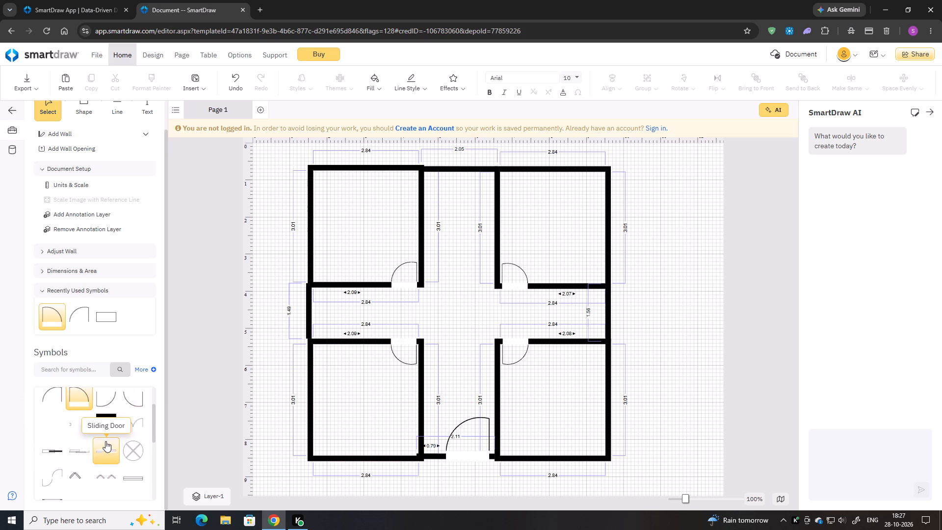
pyautogui.scroll(1, 71, 441)
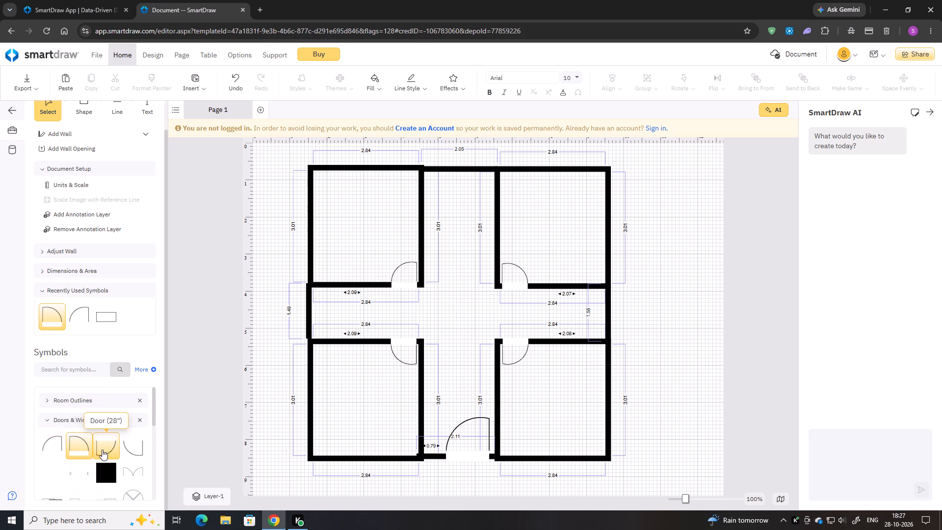
pyautogui.scroll(-1, 121, 448)
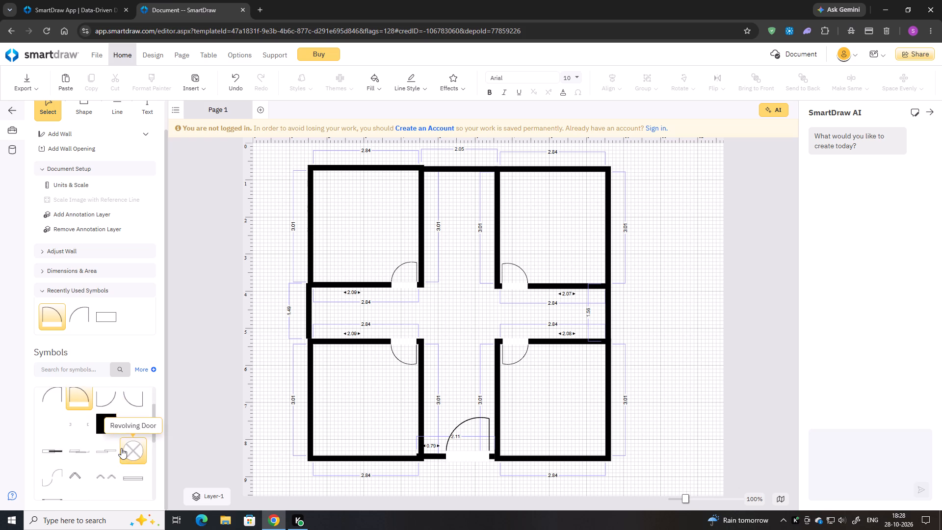
pyautogui.scroll(-2, 121, 448)
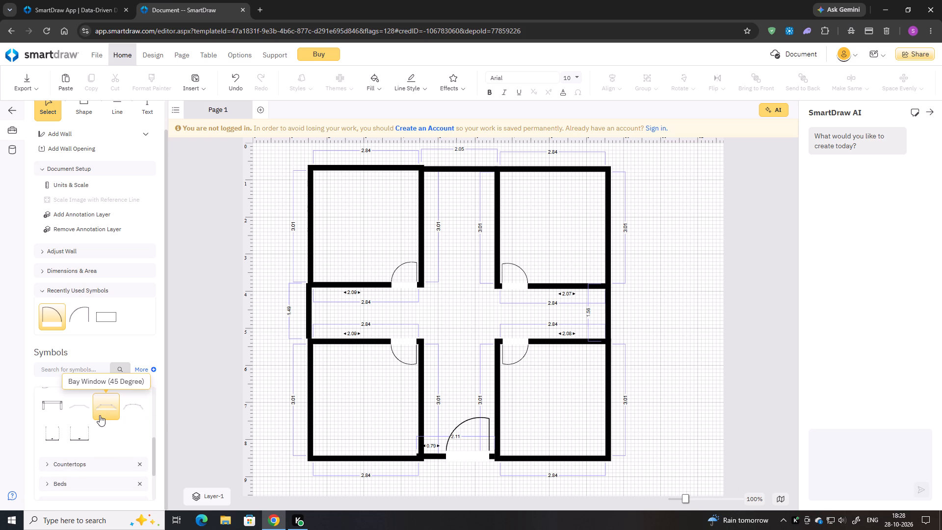
pyautogui.scroll(1, 100, 415)
pyautogui.moveTo(137, 428); pyautogui.dragTo(281, 354)
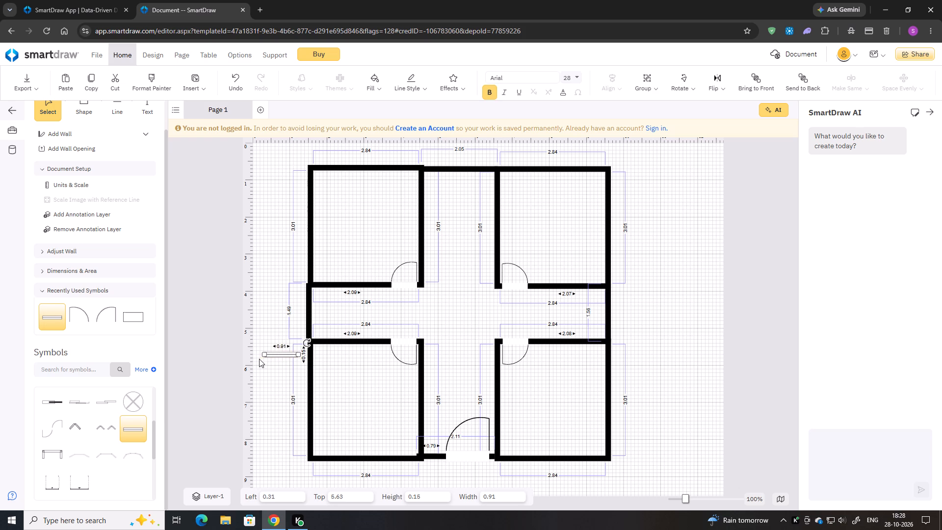
pyautogui.moveTo(310, 342); pyautogui.dragTo(269, 323)
pyautogui.click(278, 352)
pyautogui.moveTo(279, 352); pyautogui.dragTo(280, 352)
pyautogui.moveTo(280, 352); pyautogui.dragTo(311, 400)
pyautogui.moveTo(310, 384); pyautogui.dragTo(311, 377)
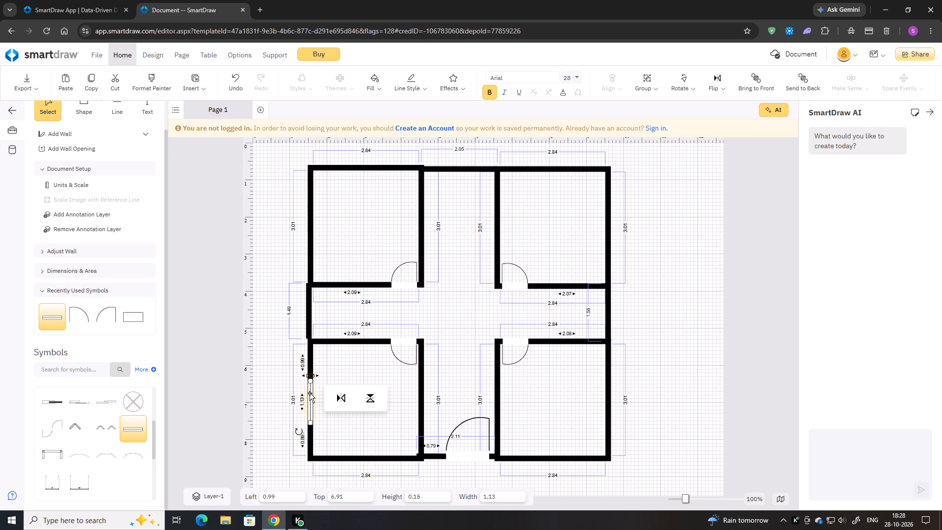
# Make three copies of that window and fit one into the upper-left room's outer side wall, about 1.00, 2.08.
pyautogui.hotkey('ctrl', 'c')
pyautogui.hotkey('ctrl', 'v')
pyautogui.hotkey('ctrl', 'v')
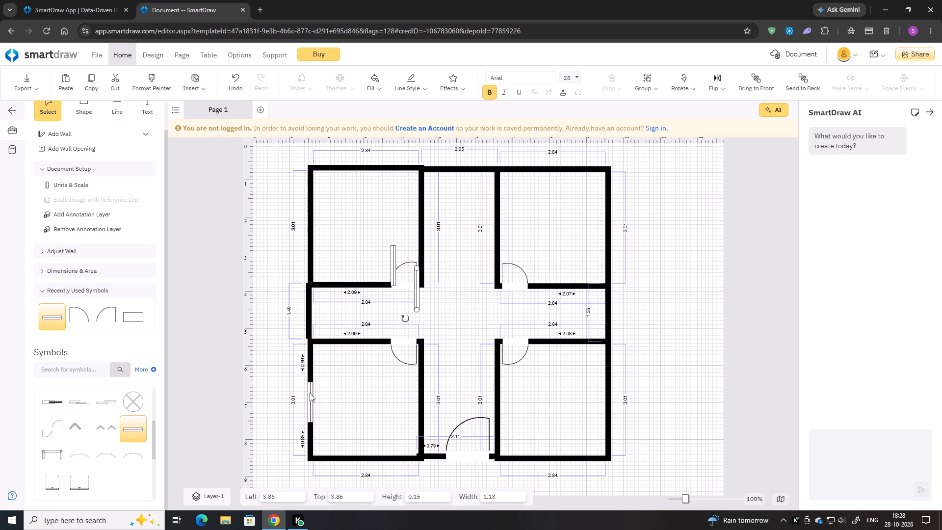
pyautogui.hotkey('ctrl', 'v')
pyautogui.moveTo(392, 266); pyautogui.dragTo(318, 223)
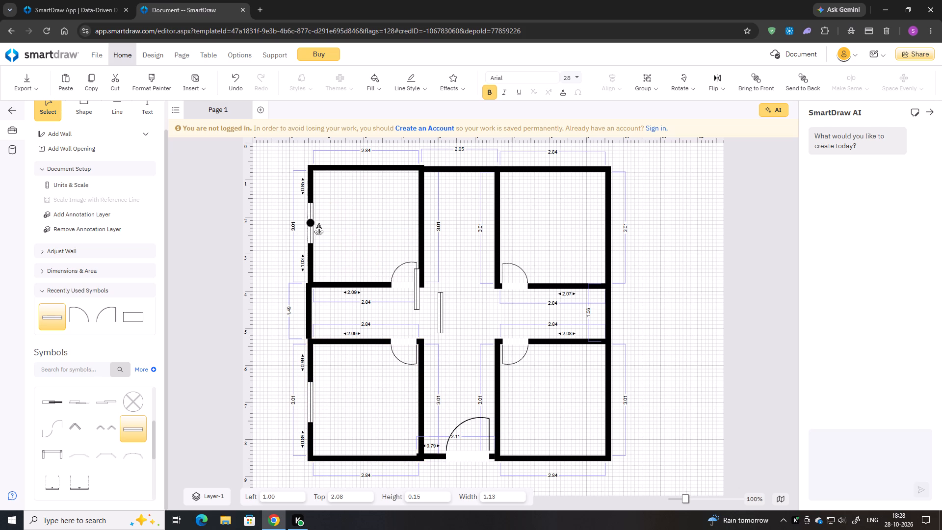
pyautogui.moveTo(318, 223); pyautogui.dragTo(315, 224)
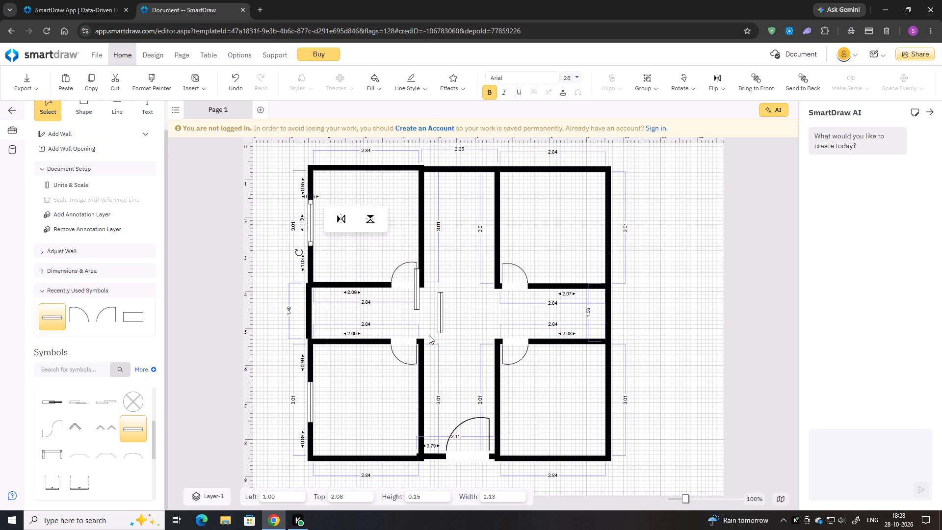
# Fit the other two window copies into the outer side walls of the lower-right room and the upper-right room, the latter about 9.02, 2.28.
pyautogui.moveTo(438, 310); pyautogui.dragTo(440, 311)
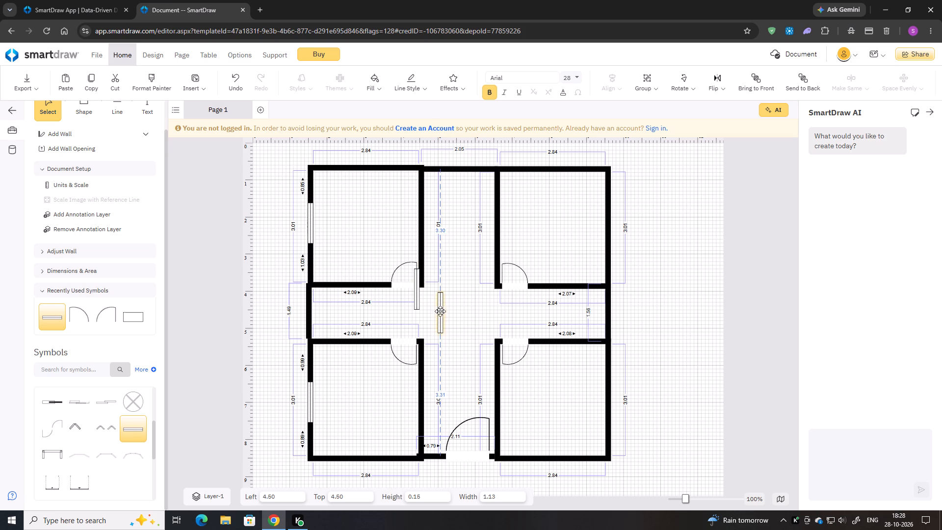
pyautogui.moveTo(440, 311); pyautogui.dragTo(604, 397)
pyautogui.moveTo(417, 290); pyautogui.dragTo(605, 226)
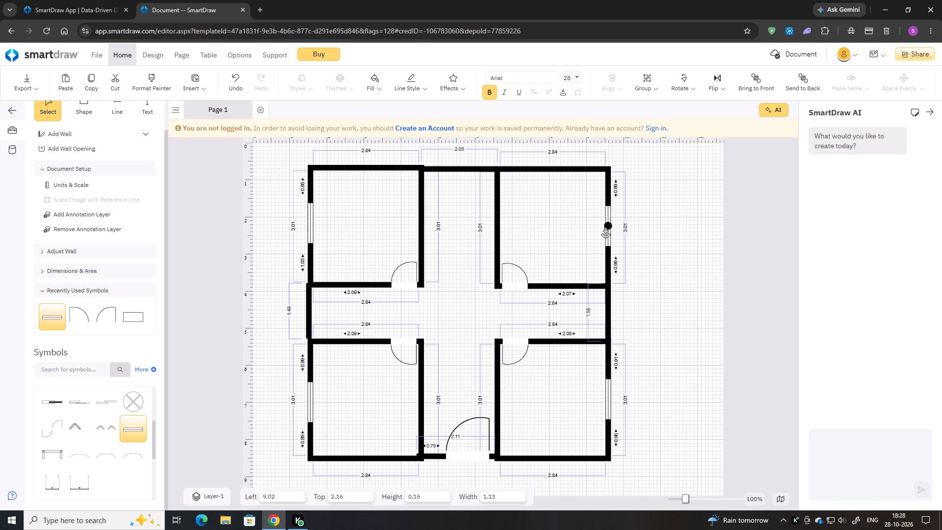
pyautogui.moveTo(605, 226); pyautogui.dragTo(606, 231)
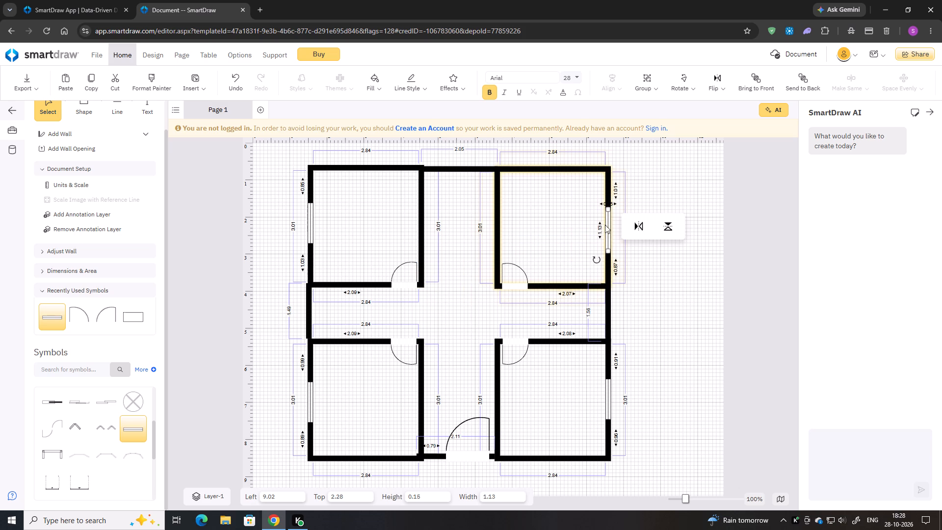
# Lengthen the side windows to about 1.25 in the upper-right room, 1.27 in the lower-right room and 1.2 in both left rooms.
pyautogui.click(609, 209)
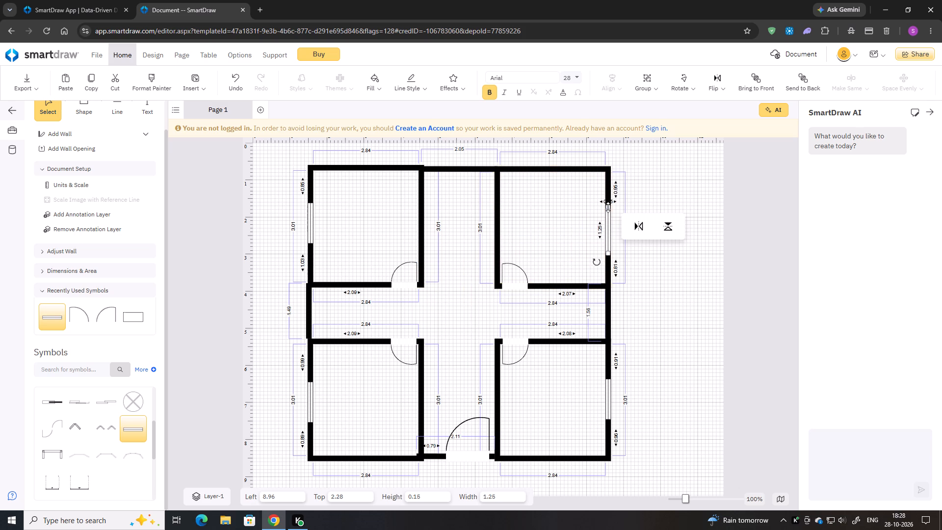
pyautogui.click(608, 384)
pyautogui.moveTo(607, 379); pyautogui.dragTo(607, 373)
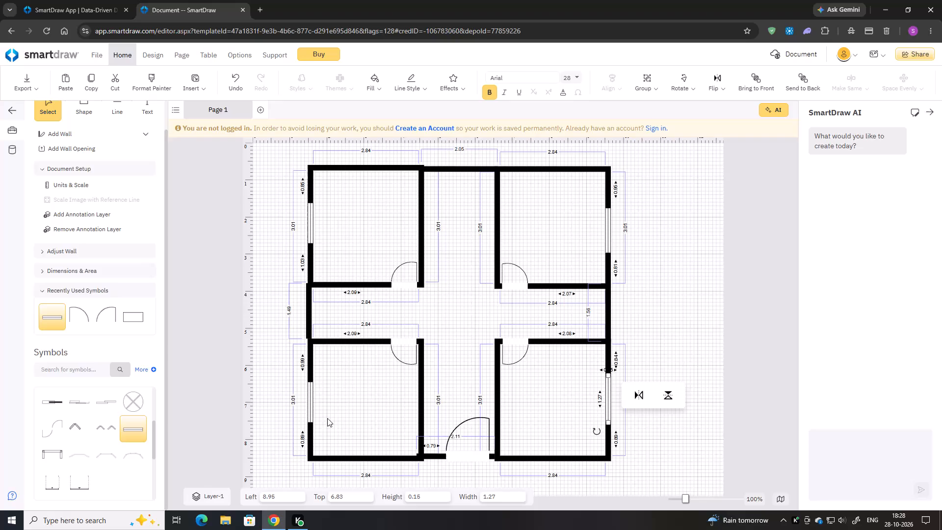
pyautogui.click(310, 395)
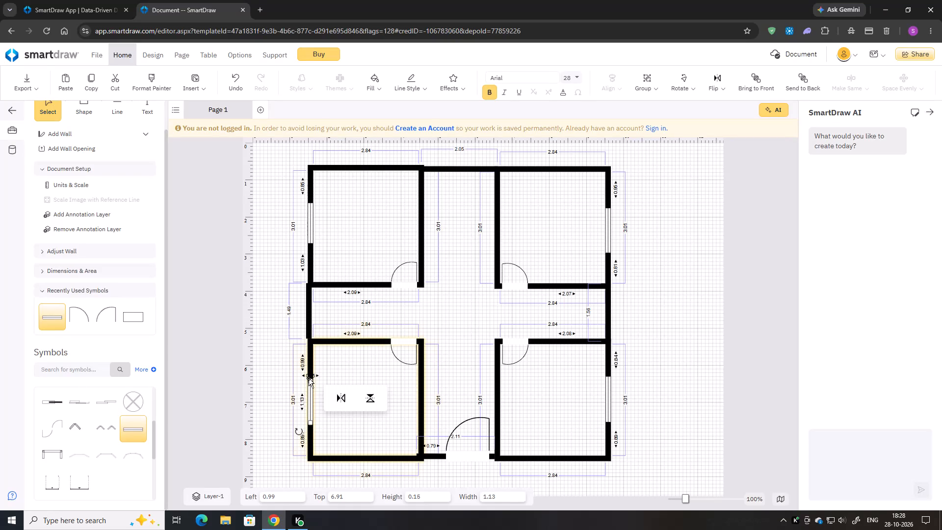
pyautogui.click(311, 381)
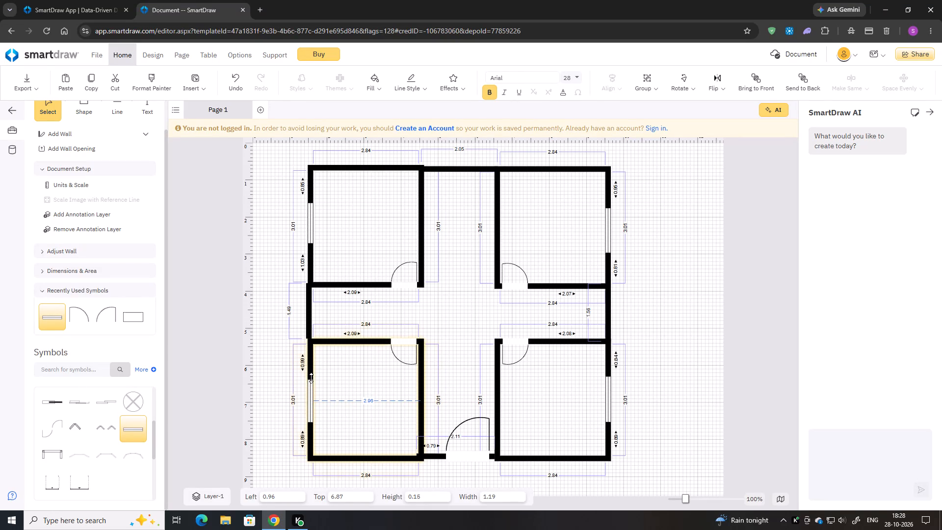
pyautogui.click(309, 222)
pyautogui.click(310, 201)
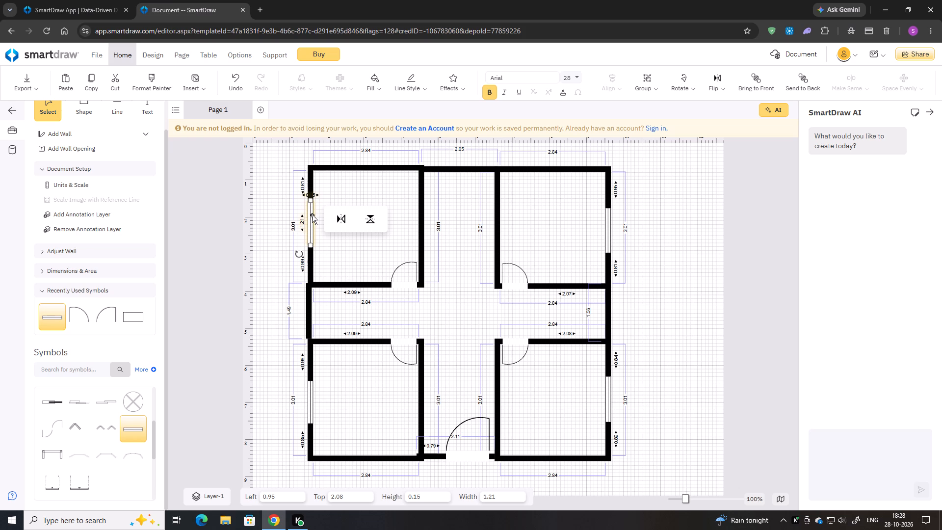
pyautogui.click(331, 240)
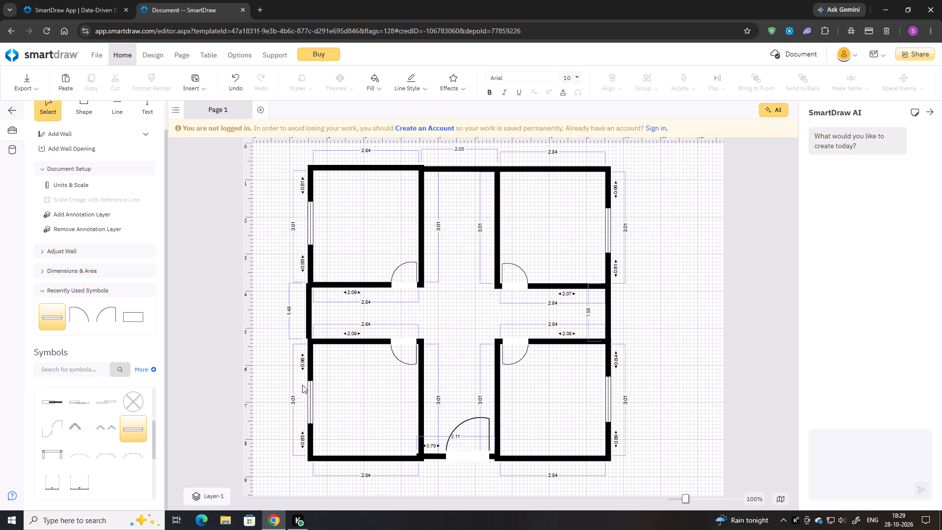
# Paste another window copy, rotate it horizontally and fit it into the lower-left room's bottom wall, about 2.42, 8.43.
pyautogui.click(307, 399)
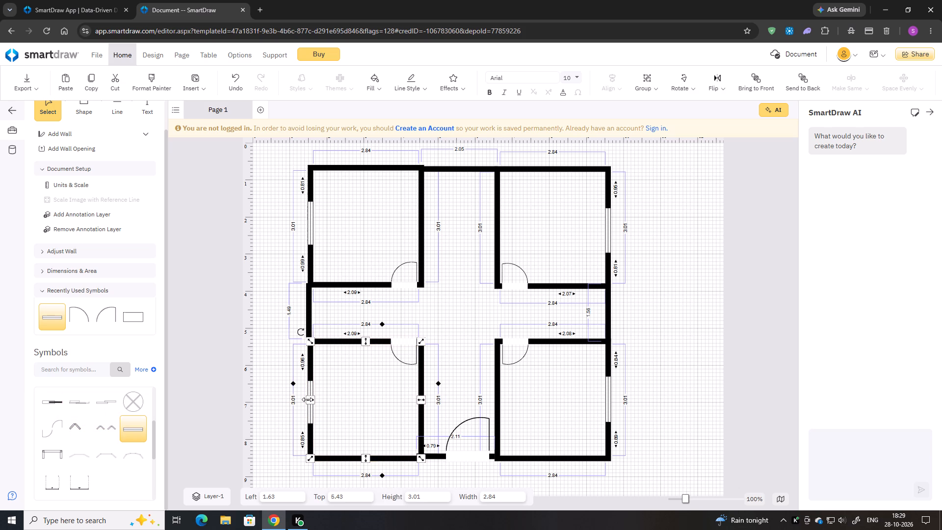
pyautogui.click(339, 401)
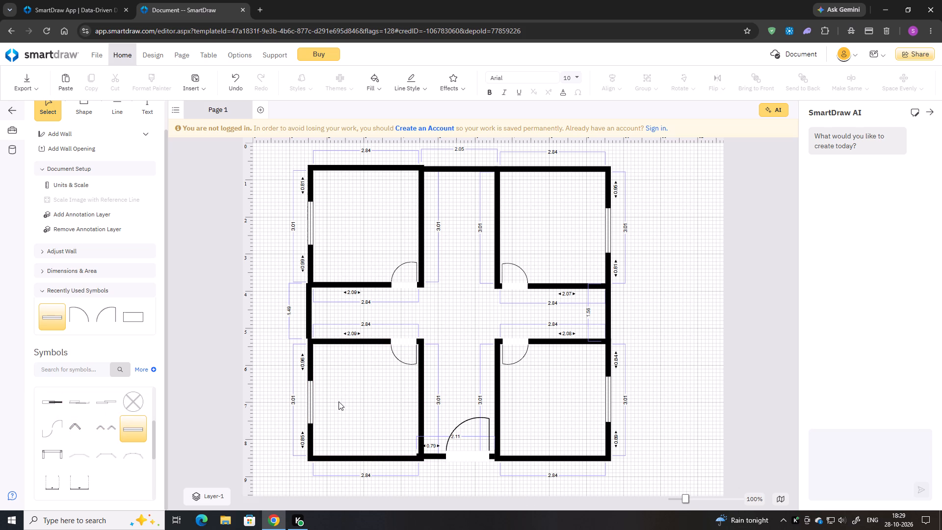
pyautogui.hotkey('ctrl', 'v')
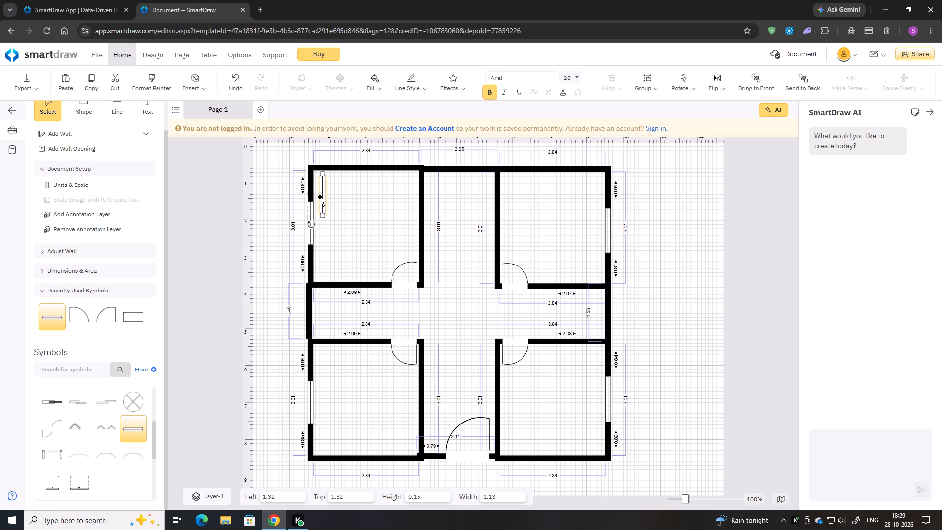
pyautogui.moveTo(320, 197); pyautogui.dragTo(365, 405)
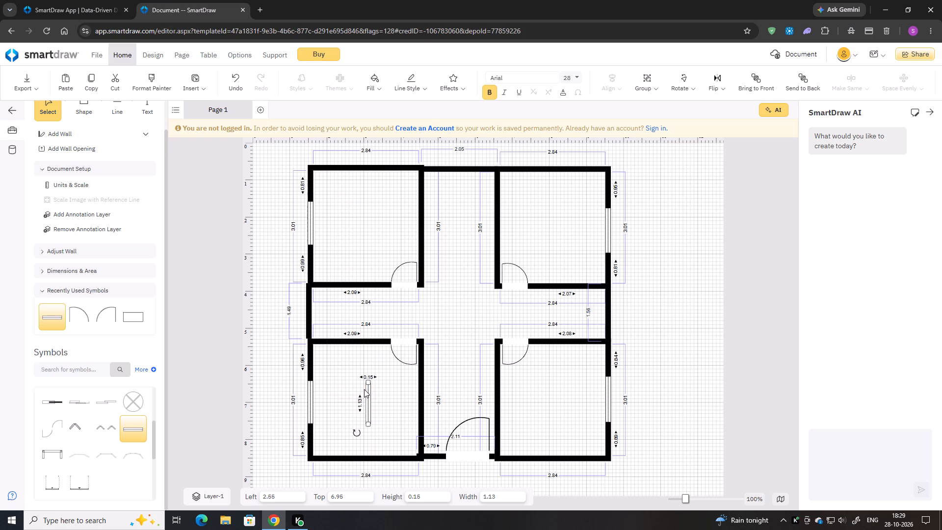
pyautogui.moveTo(355, 436); pyautogui.dragTo(392, 408)
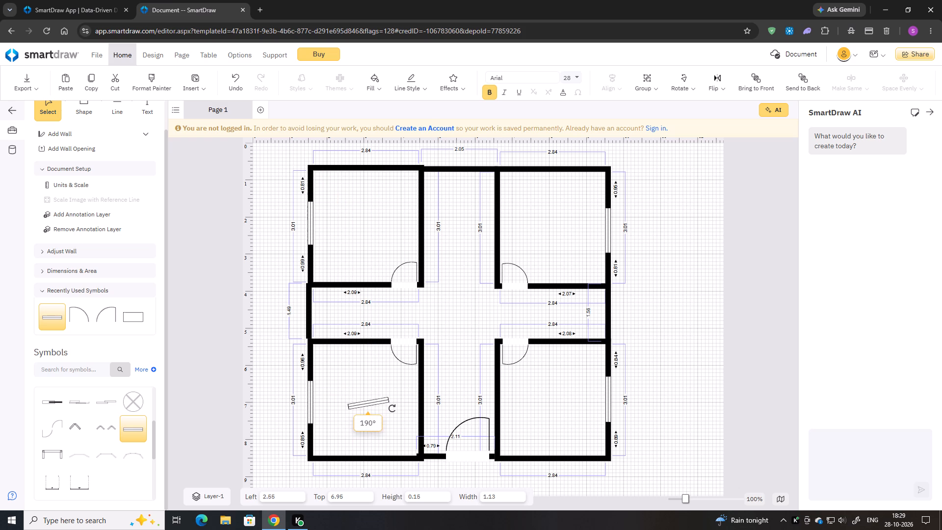
pyautogui.moveTo(392, 408); pyautogui.dragTo(392, 413)
pyautogui.moveTo(368, 404); pyautogui.dragTo(367, 443)
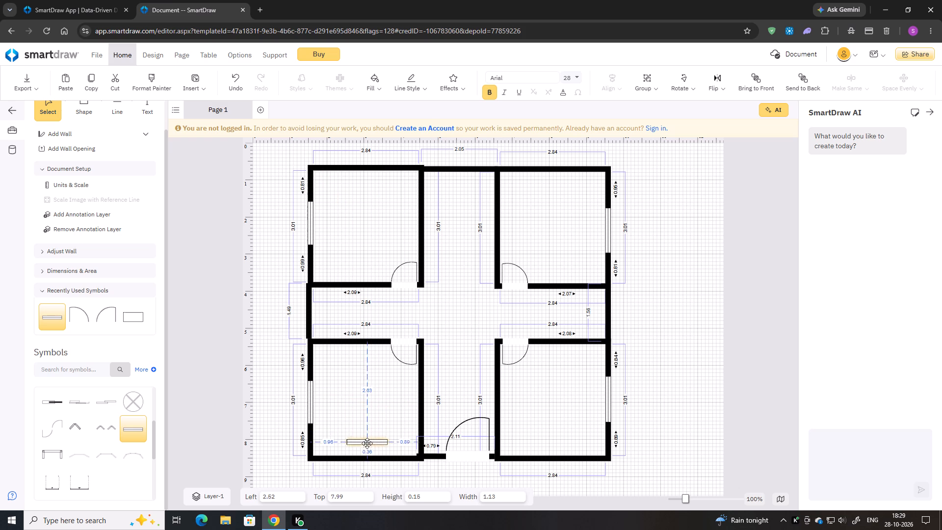
pyautogui.moveTo(367, 443); pyautogui.dragTo(363, 452)
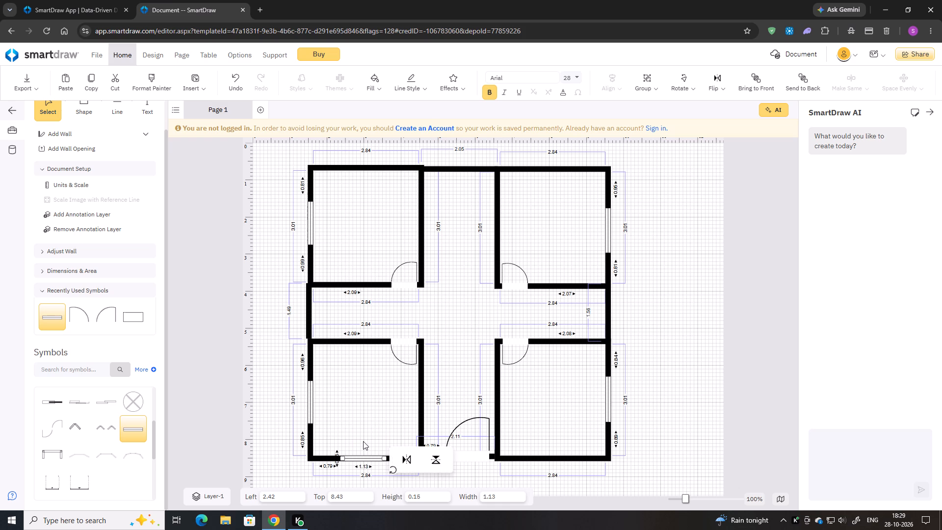
# Paste three more window copies and fit one into the lower-right room's bottom wall, about 7.67, 8.43.
pyautogui.hotkey('ctrl', 'v')
pyautogui.hotkey('ctrl', 'v')
pyautogui.hotkey('ctrl', 'v')
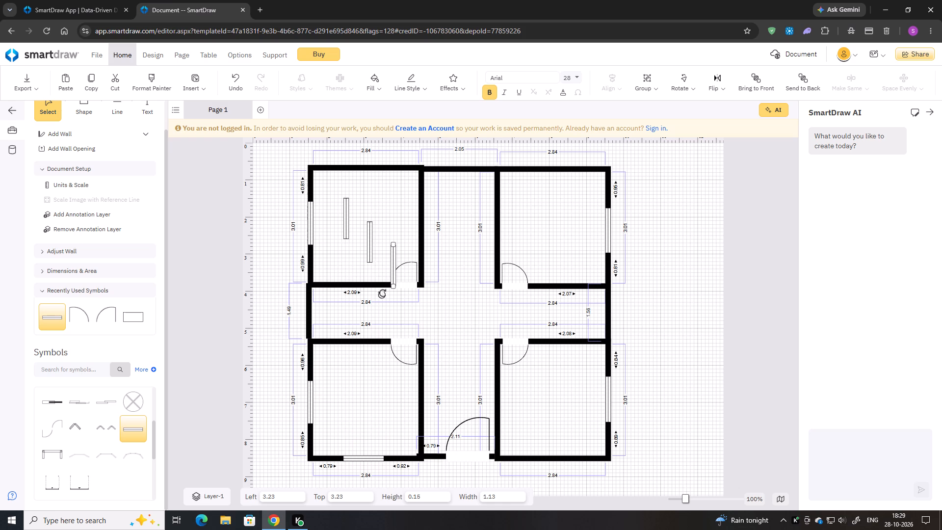
pyautogui.moveTo(395, 268); pyautogui.dragTo(520, 342)
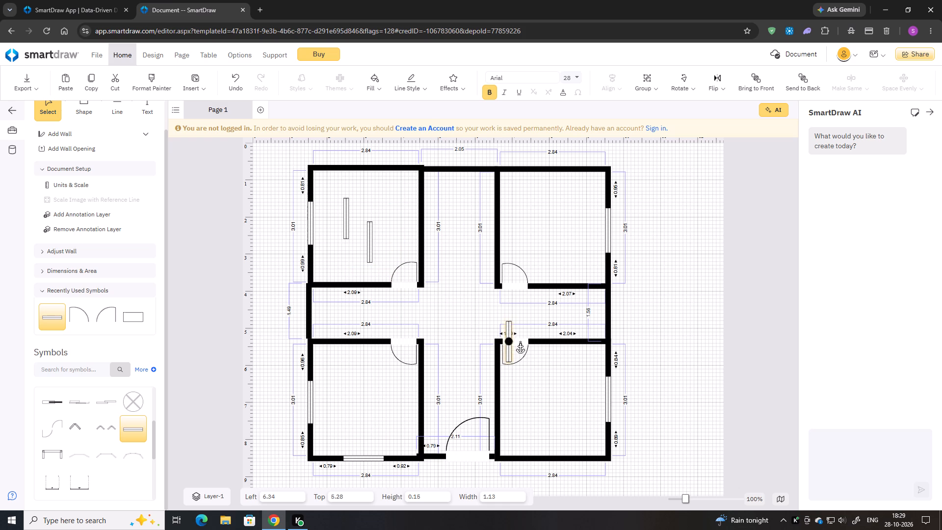
pyautogui.moveTo(520, 342); pyautogui.dragTo(560, 455)
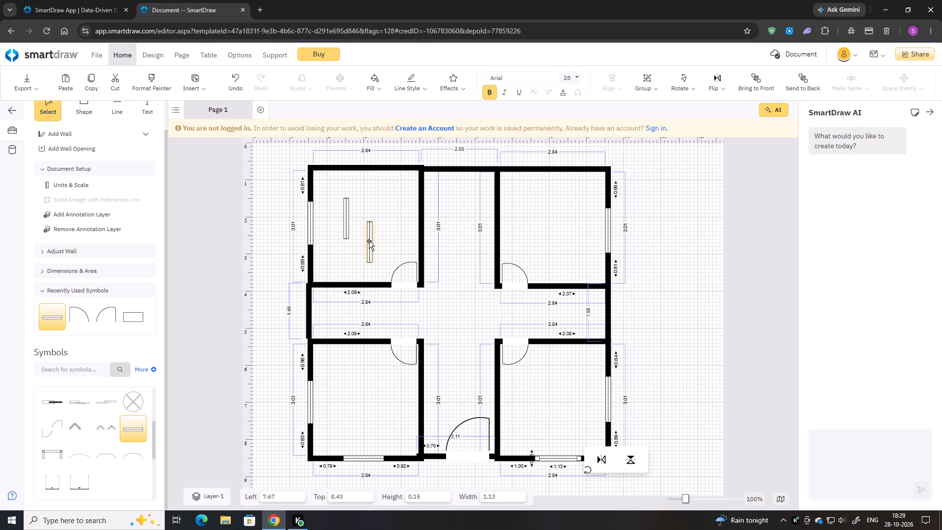
# Fit one of the spare window copies into the upper-right room's top wall, about 7.59, 0.63.
pyautogui.moveTo(369, 241); pyautogui.dragTo(565, 162)
pyautogui.click(565, 163)
pyautogui.moveTo(568, 171); pyautogui.dragTo(562, 170)
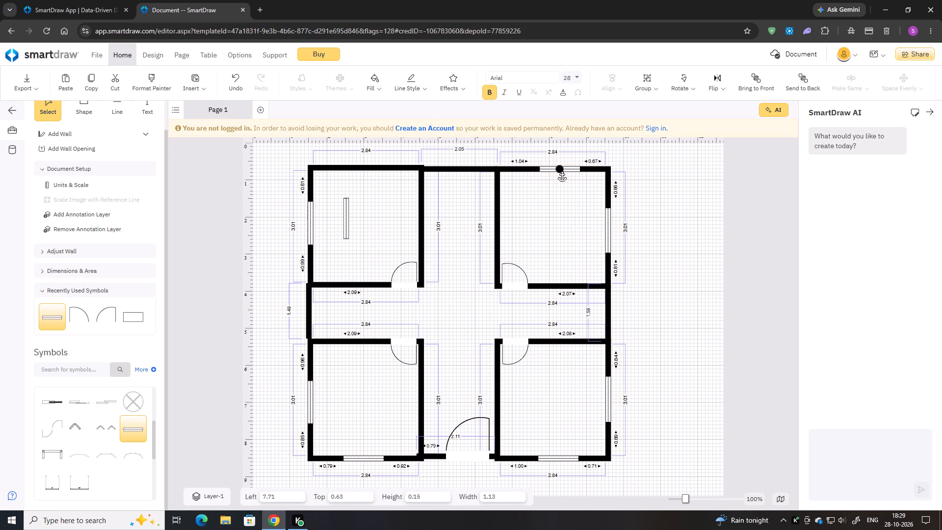
pyautogui.moveTo(562, 170); pyautogui.dragTo(558, 170)
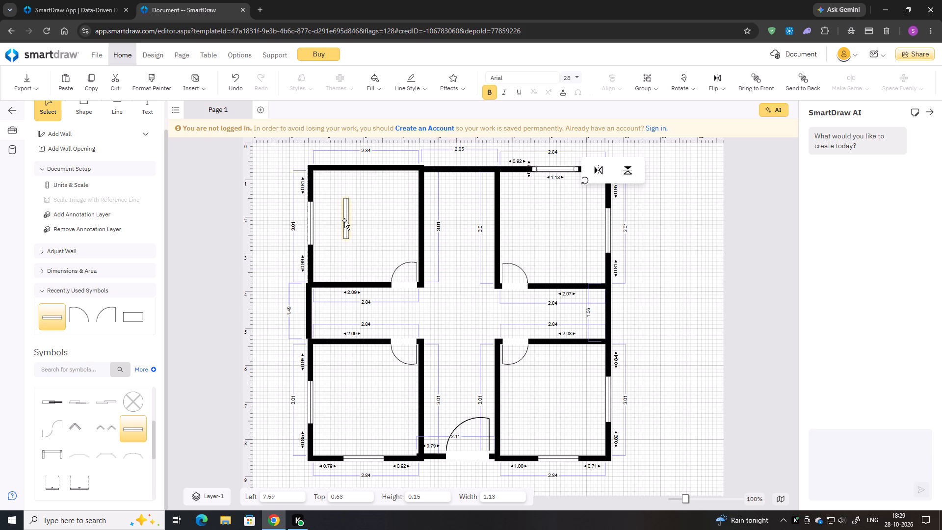
# Fit the remaining window copy into the upper-left room's top wall, about 2.34, 0.59.
pyautogui.moveTo(344, 220); pyautogui.dragTo(359, 170)
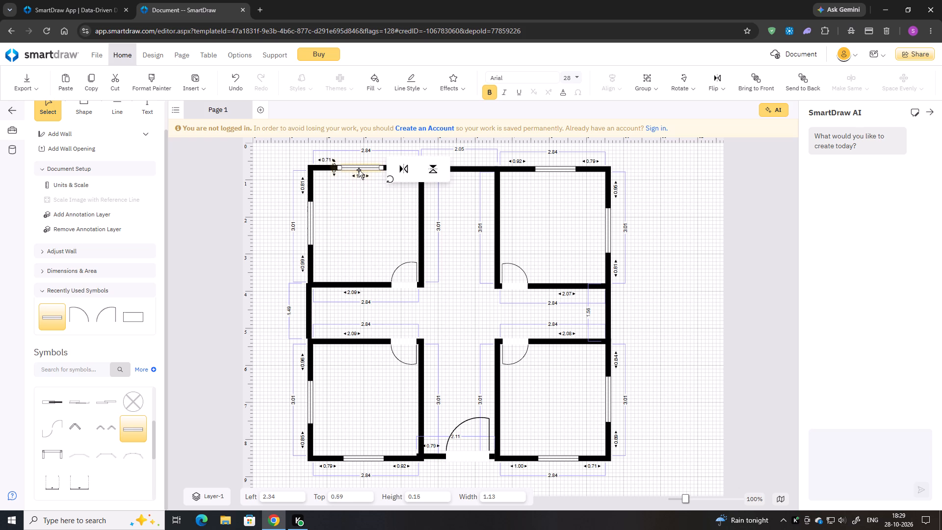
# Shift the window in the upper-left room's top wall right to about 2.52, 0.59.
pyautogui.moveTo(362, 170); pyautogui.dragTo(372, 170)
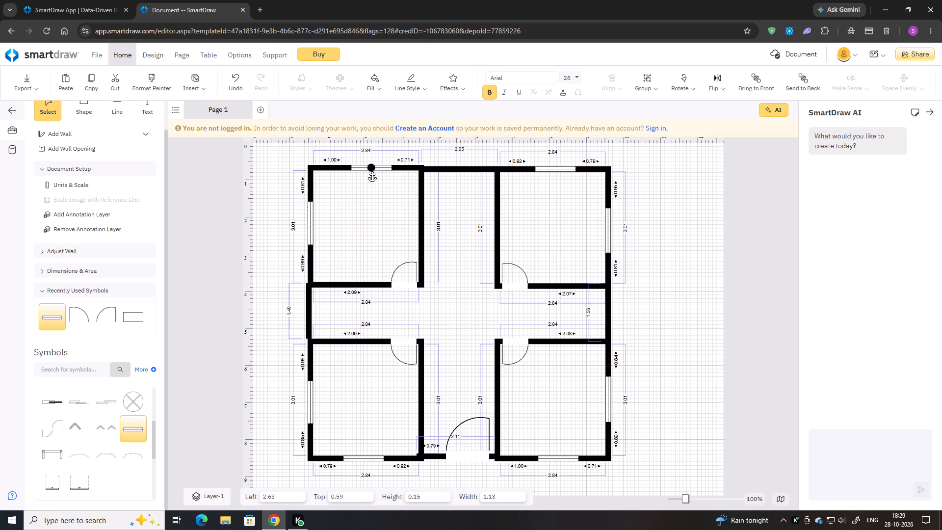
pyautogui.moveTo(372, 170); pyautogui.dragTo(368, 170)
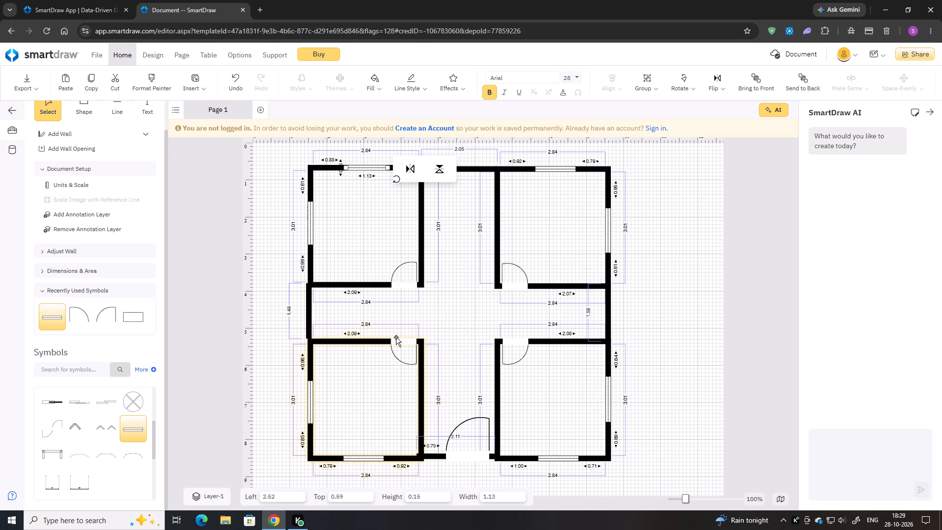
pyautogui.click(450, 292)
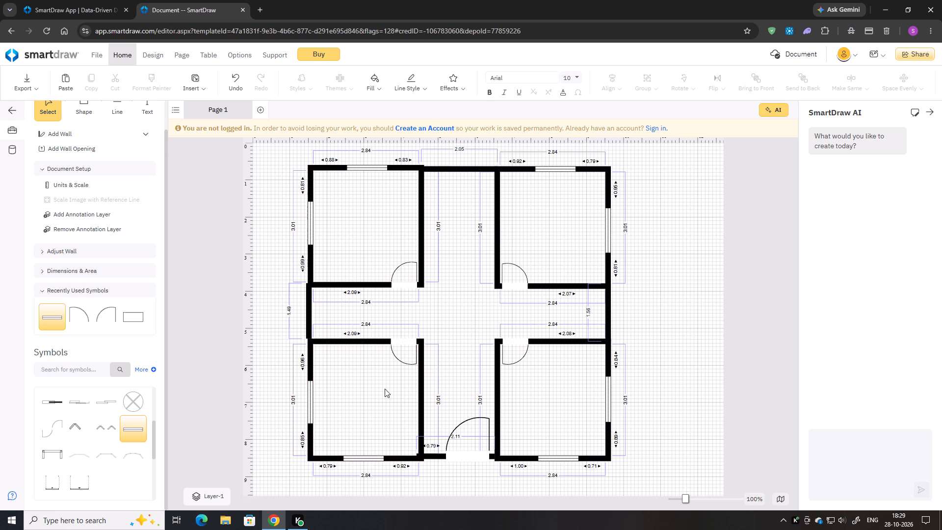
# Place a California King Bed, 0.79 by 1.16, in the upper-left room's top-left corner, about 1.67, 0.75.
pyautogui.scroll(-2, 129, 433)
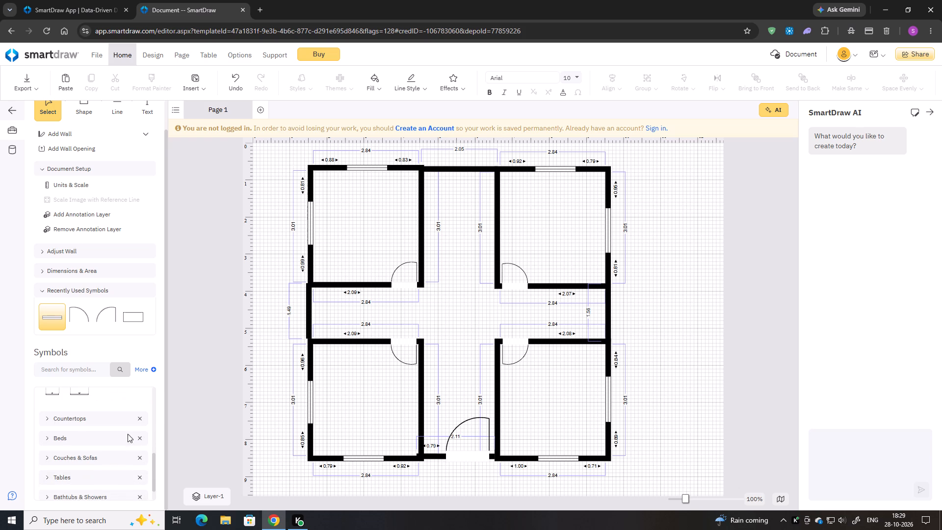
pyautogui.click(68, 439)
pyautogui.click(53, 433)
pyautogui.scroll(-1, 59, 429)
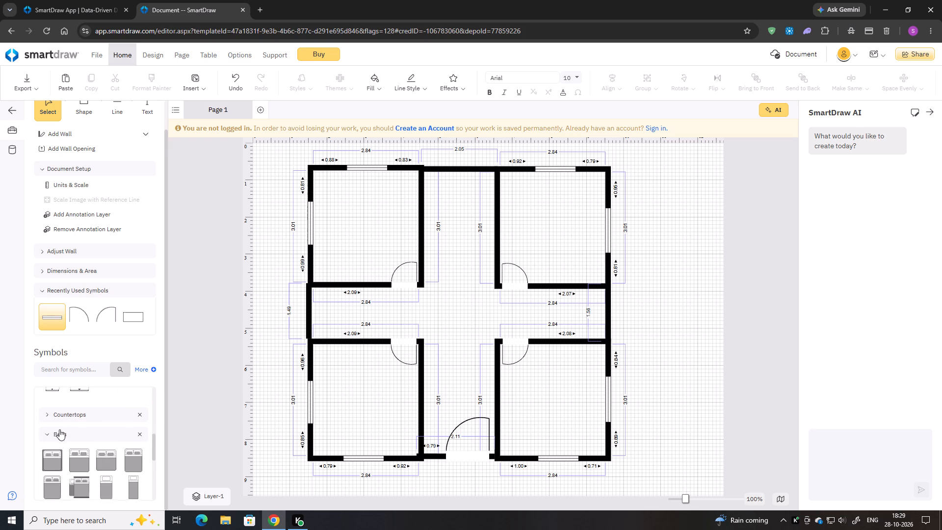
pyautogui.moveTo(78, 409); pyautogui.dragTo(240, 292)
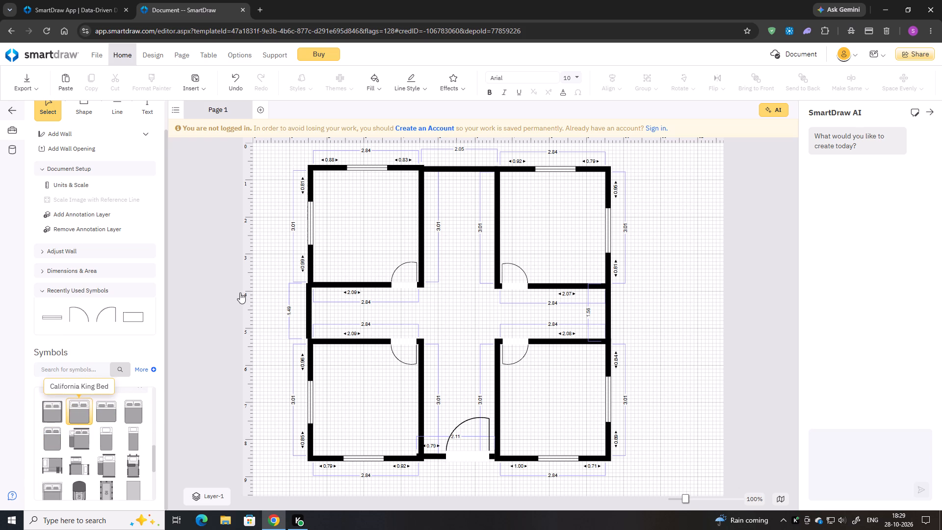
pyautogui.moveTo(240, 292); pyautogui.dragTo(370, 221)
pyautogui.moveTo(405, 260); pyautogui.dragTo(366, 224)
pyautogui.moveTo(359, 212); pyautogui.dragTo(334, 202)
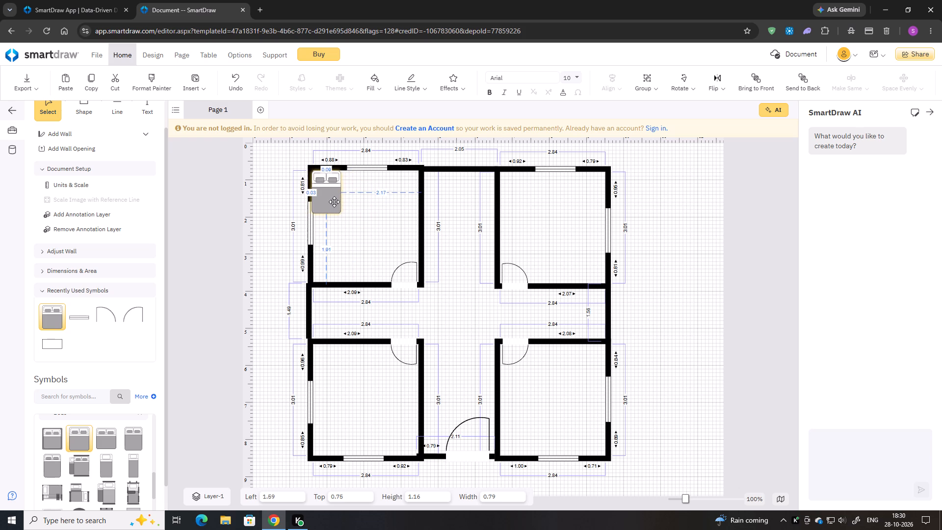
pyautogui.moveTo(334, 202); pyautogui.dragTo(337, 202)
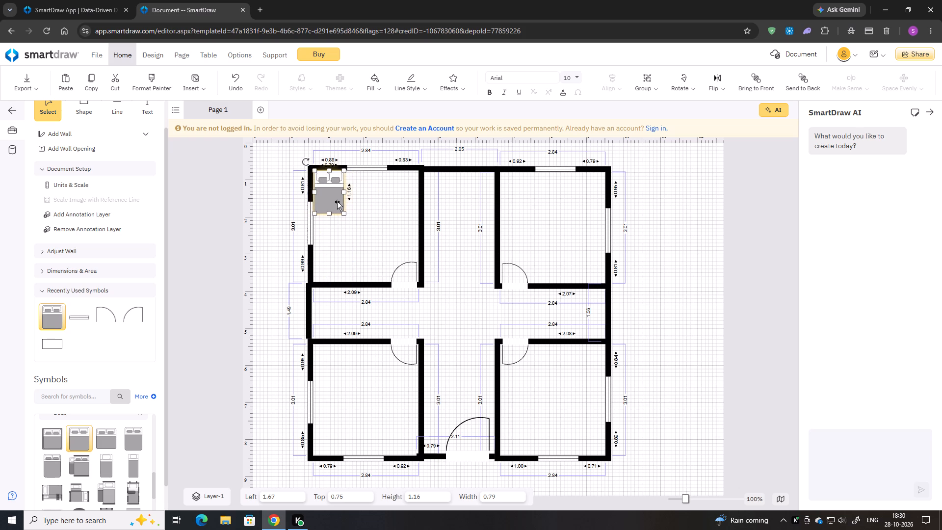
# Paste three copies of the bed and place them in the lower-left room's top-left corner and both right-hand rooms' top-right corners.
pyautogui.hotkey('ctrl', 'c')
pyautogui.hotkey('ctrl', 'v')
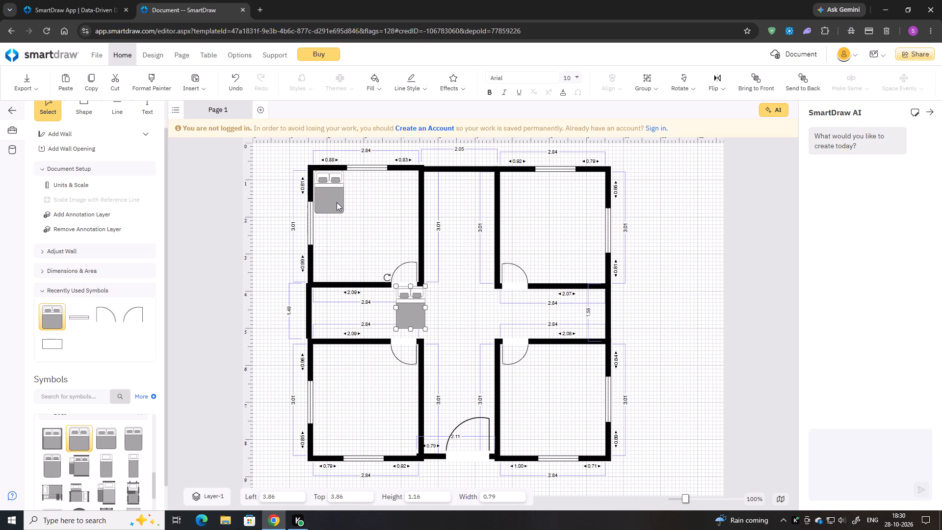
pyautogui.hotkey('ctrl', 'v')
pyautogui.hotkey('ctrl', 'v')
pyautogui.moveTo(316, 212); pyautogui.dragTo(329, 365)
pyautogui.moveTo(408, 304); pyautogui.dragTo(589, 362)
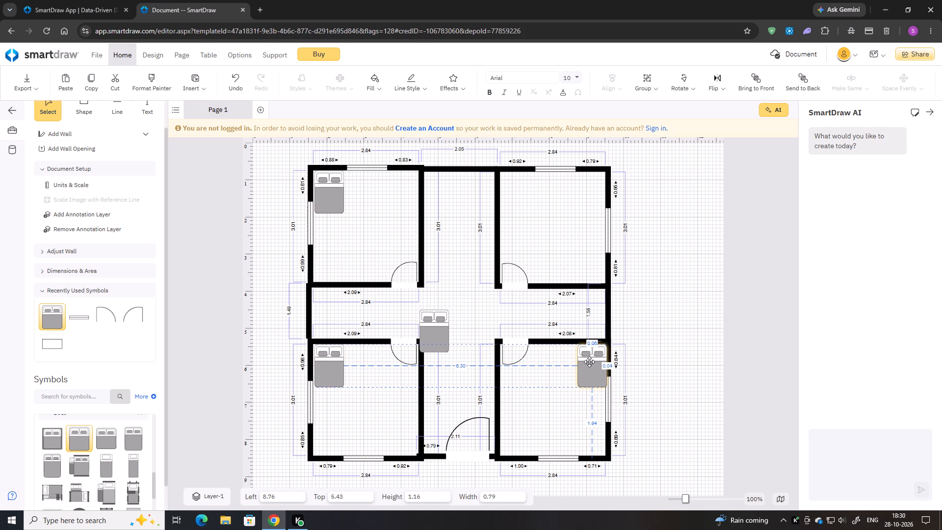
pyautogui.moveTo(589, 362); pyautogui.dragTo(589, 360)
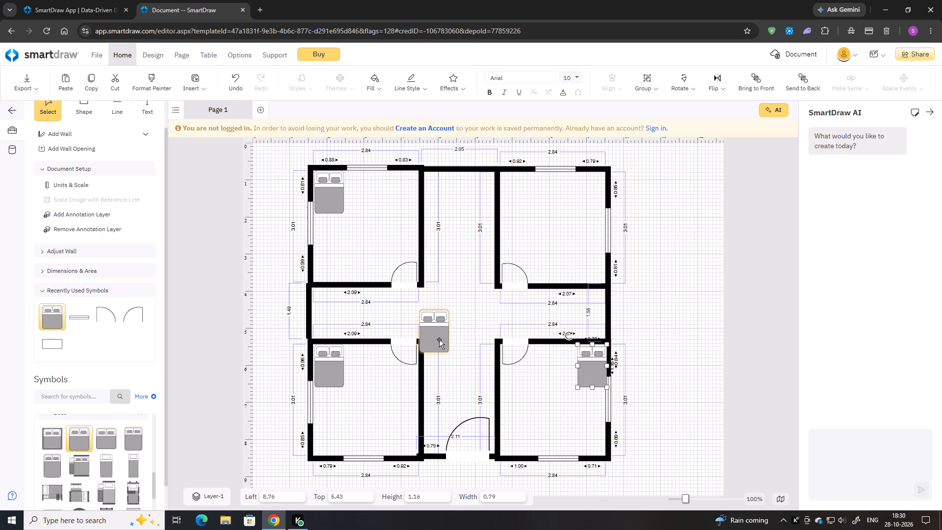
pyautogui.moveTo(439, 340); pyautogui.dragTo(595, 203)
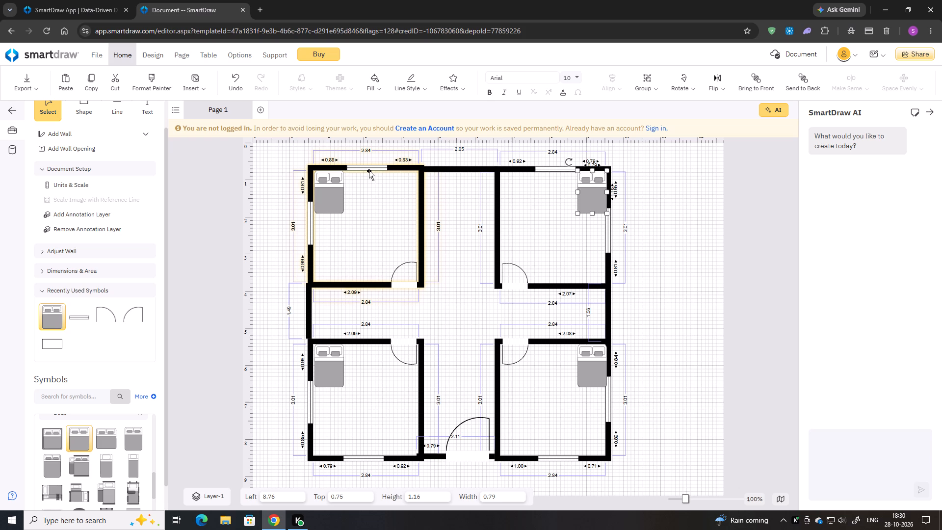
# Move the top-wall windows away from the beds, to about 2.75, 0.59 in the upper-left room and 7.15, 0.63 in the upper-right.
pyautogui.moveTo(369, 169); pyautogui.dragTo(378, 167)
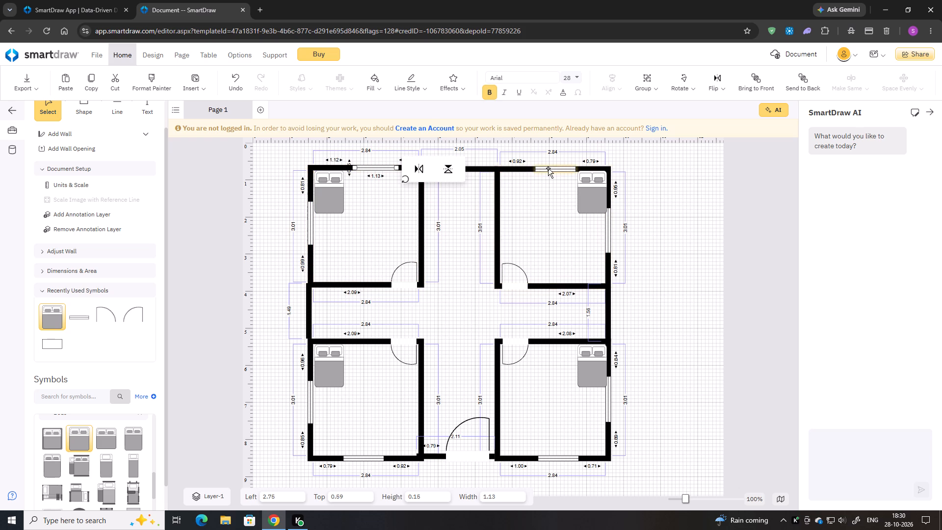
pyautogui.moveTo(549, 168); pyautogui.dragTo(532, 170)
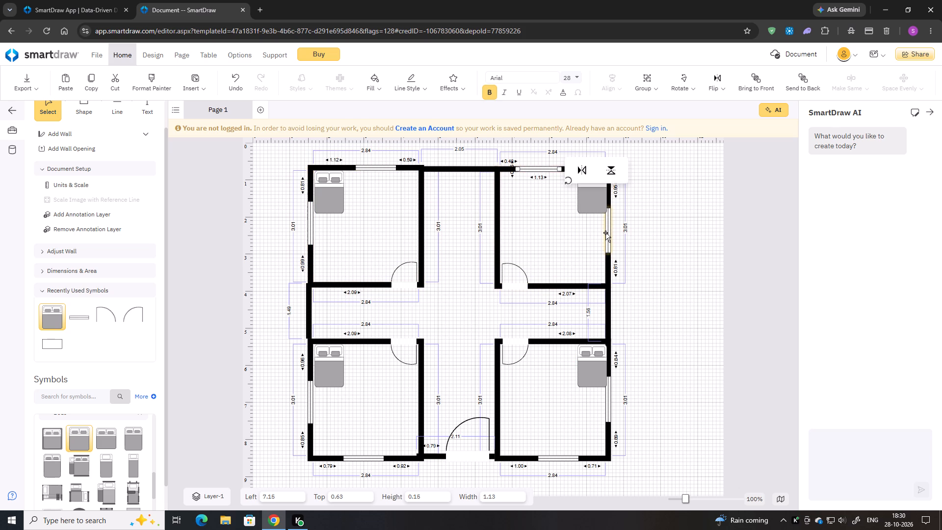
# Shift the upper-right, upper-left and lower-left rooms' side windows down, leaving about 0.46, 0.52 and 0.60 of wall below them.
pyautogui.moveTo(607, 232); pyautogui.dragTo(608, 244)
pyautogui.moveTo(310, 223); pyautogui.dragTo(310, 231)
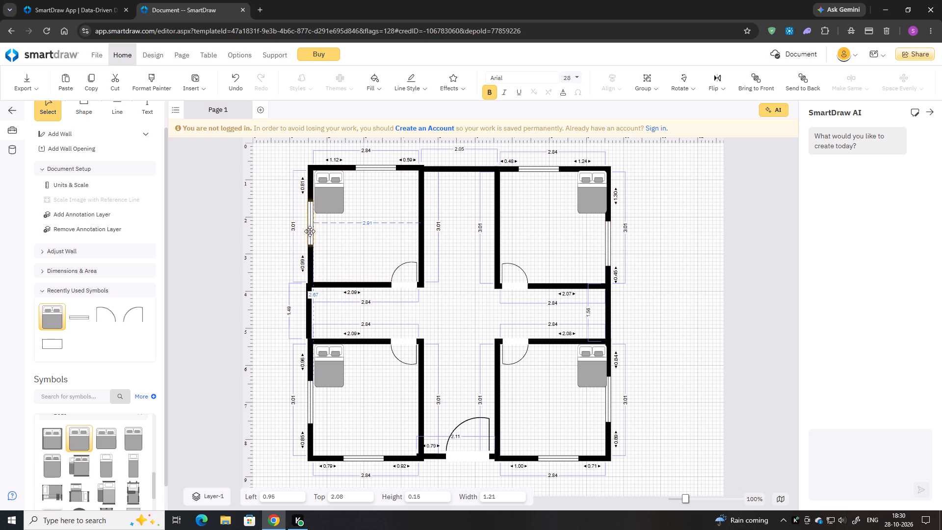
pyautogui.moveTo(310, 231); pyautogui.dragTo(310, 240)
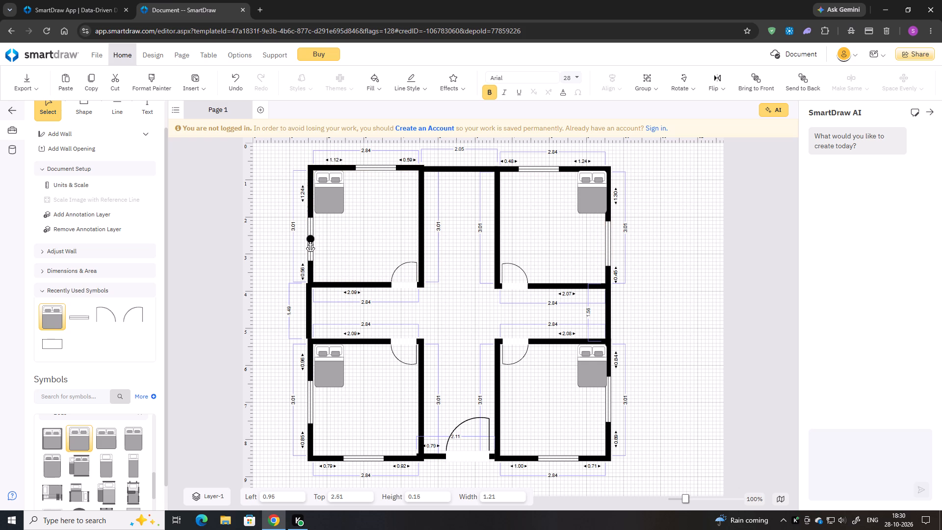
pyautogui.moveTo(310, 240); pyautogui.dragTo(311, 240)
pyautogui.moveTo(312, 403); pyautogui.dragTo(310, 412)
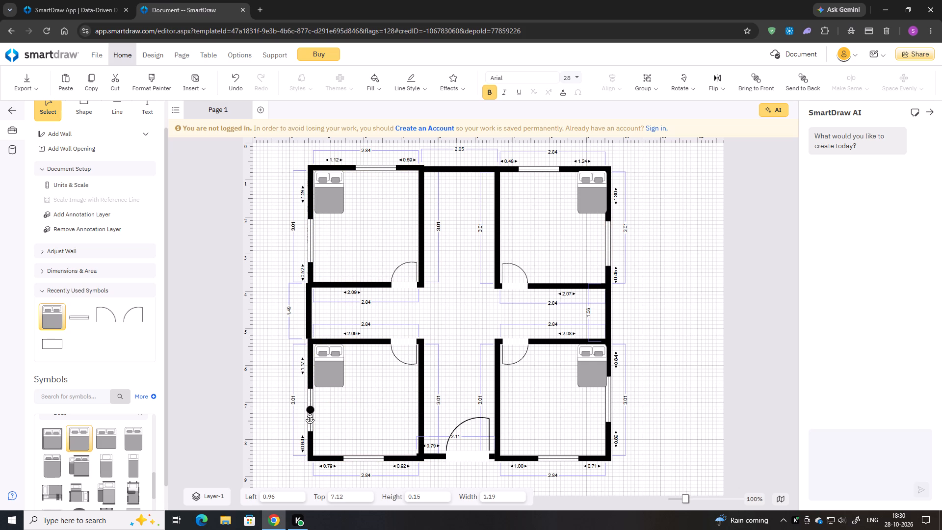
pyautogui.moveTo(310, 412); pyautogui.dragTo(310, 413)
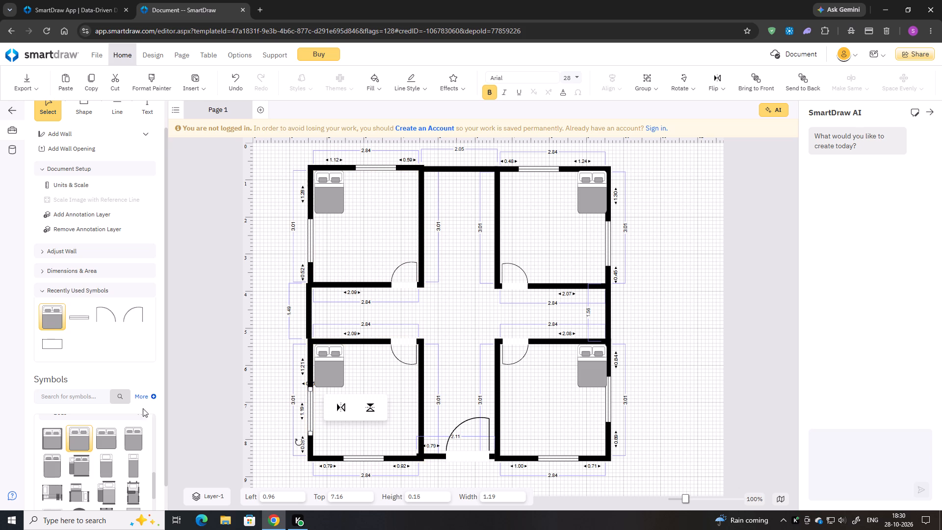
# Add a three-seat sofa from Couches & Sofas to the upper-left room and rotate it 180°.
pyautogui.scroll(-3, 86, 473)
pyautogui.click(84, 461)
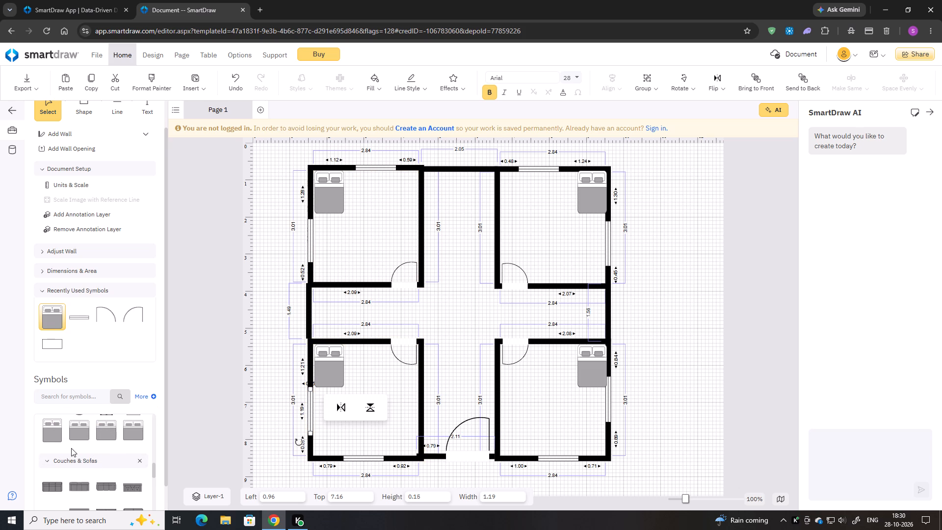
pyautogui.scroll(-2, 71, 448)
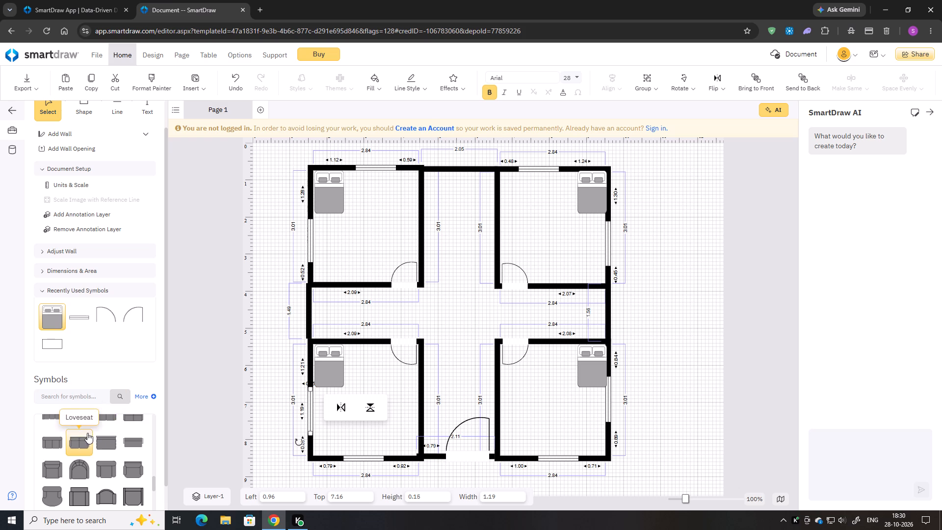
pyautogui.scroll(1, 87, 433)
pyautogui.moveTo(80, 440); pyautogui.dragTo(288, 308)
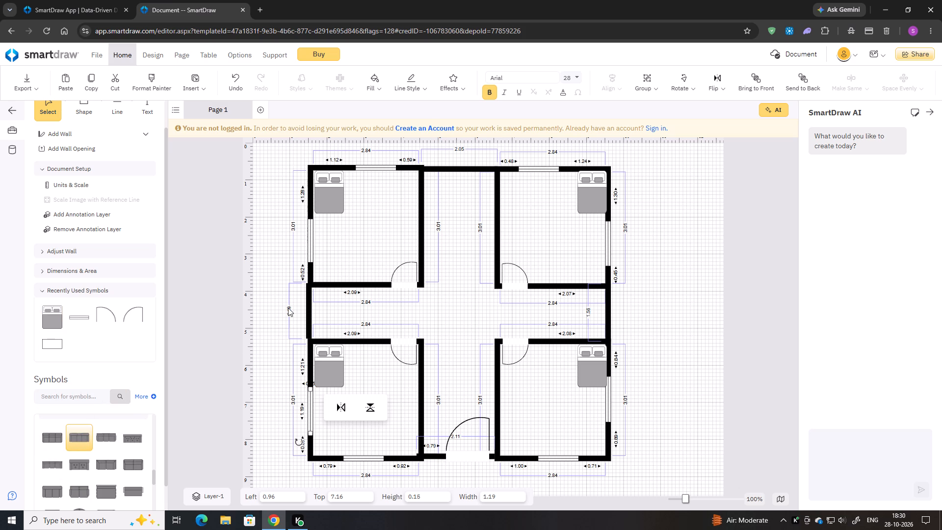
pyautogui.moveTo(288, 308); pyautogui.dragTo(371, 248)
pyautogui.moveTo(324, 219); pyautogui.dragTo(324, 253)
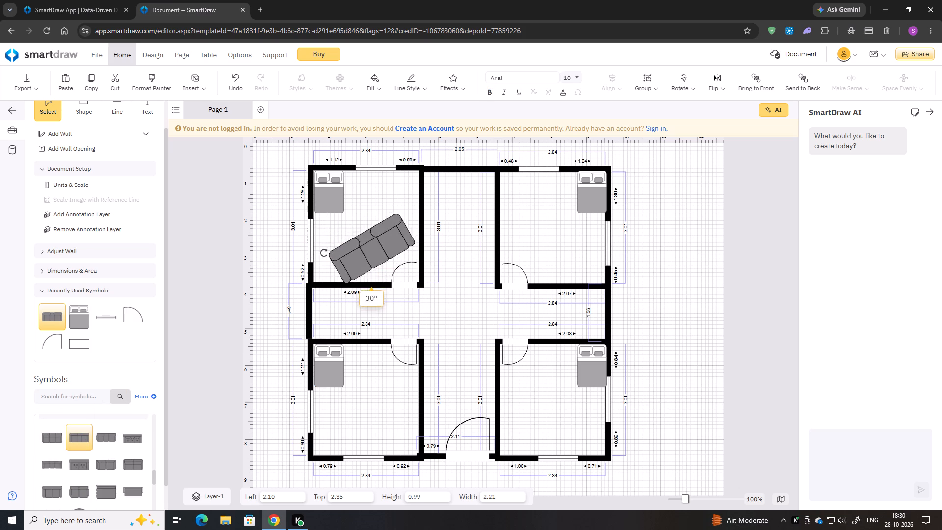
pyautogui.moveTo(324, 253); pyautogui.dragTo(427, 285)
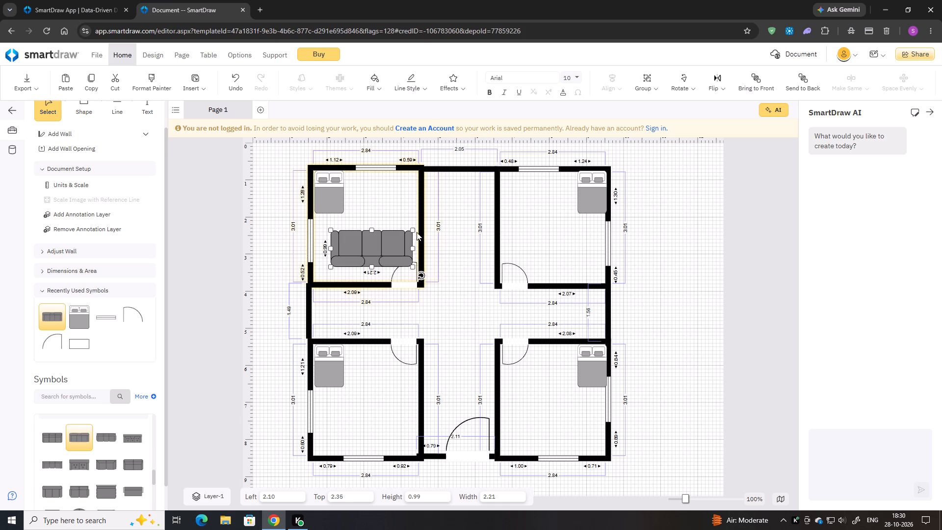
# Shrink the sofa to about 1.68 by 0.52 and set it against the upper-left room's bottom wall, in the left corner.
pyautogui.moveTo(414, 230); pyautogui.dragTo(400, 246)
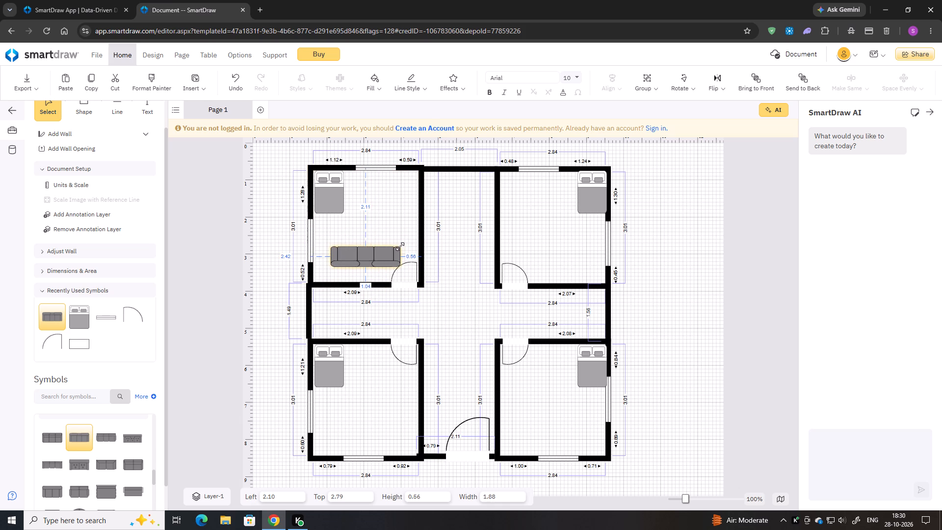
pyautogui.moveTo(400, 246); pyautogui.dragTo(392, 248)
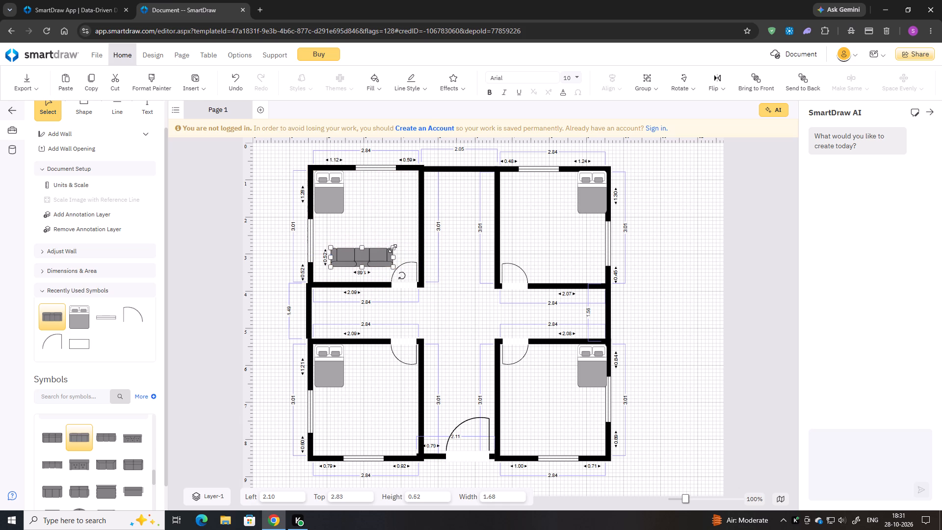
pyautogui.moveTo(369, 255); pyautogui.dragTo(355, 269)
# Paste three sofa copies, turn one vertical and place it along the lower-left room's right wall, about 3.33, 7.25.
pyautogui.hotkey('ctrl', 'c')
pyautogui.hotkey('ctrl', 'v')
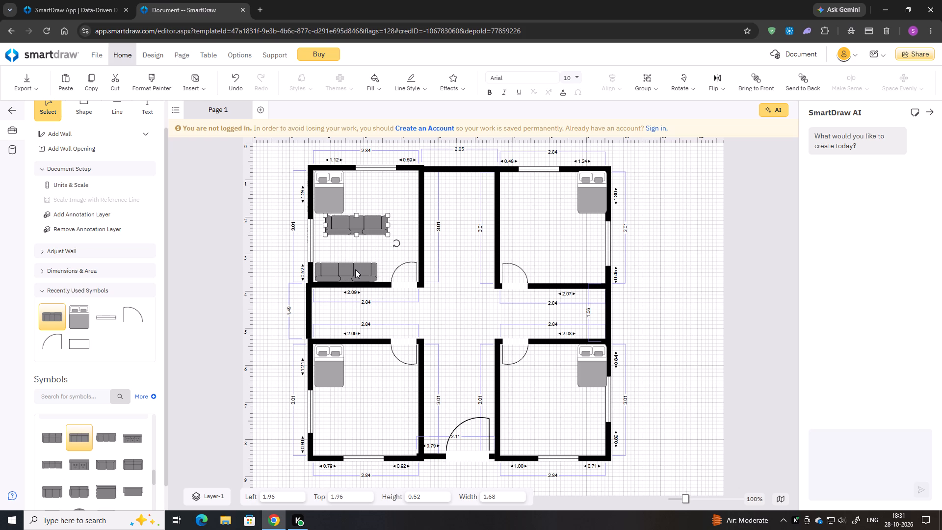
pyautogui.hotkey('ctrl', 'v')
pyautogui.hotkey('ctrl', 'v')
pyautogui.moveTo(408, 269); pyautogui.dragTo(395, 349)
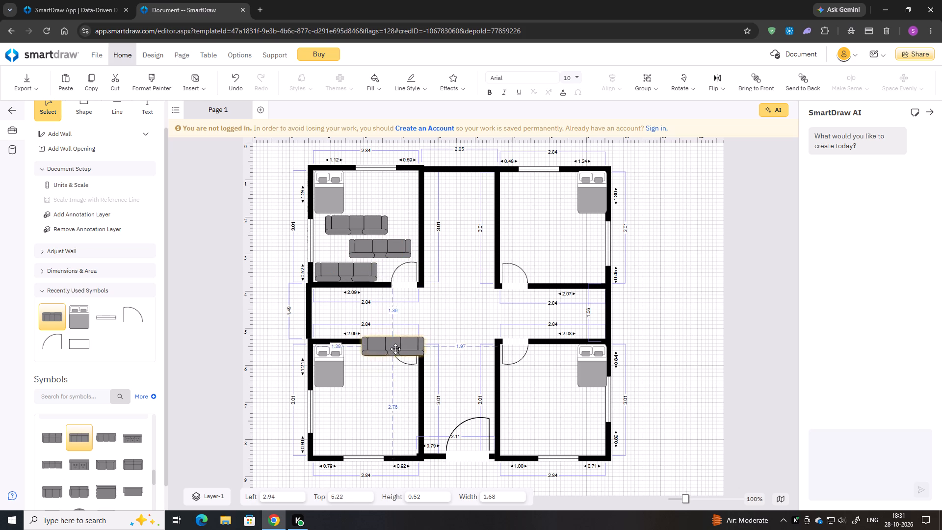
pyautogui.moveTo(395, 349); pyautogui.dragTo(381, 390)
pyautogui.moveTo(417, 410); pyautogui.dragTo(396, 361)
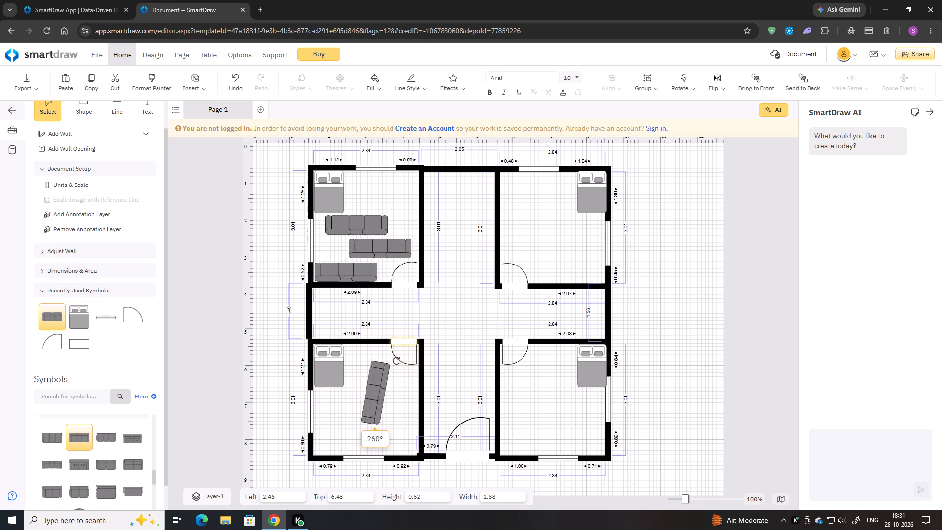
pyautogui.moveTo(396, 361); pyautogui.dragTo(391, 355)
pyautogui.moveTo(373, 389); pyautogui.dragTo(405, 420)
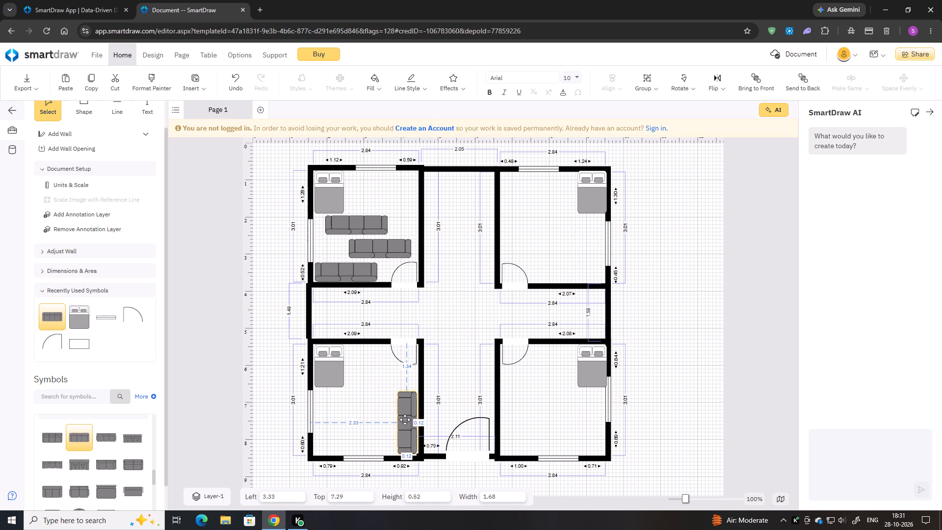
pyautogui.moveTo(405, 420); pyautogui.dragTo(408, 415)
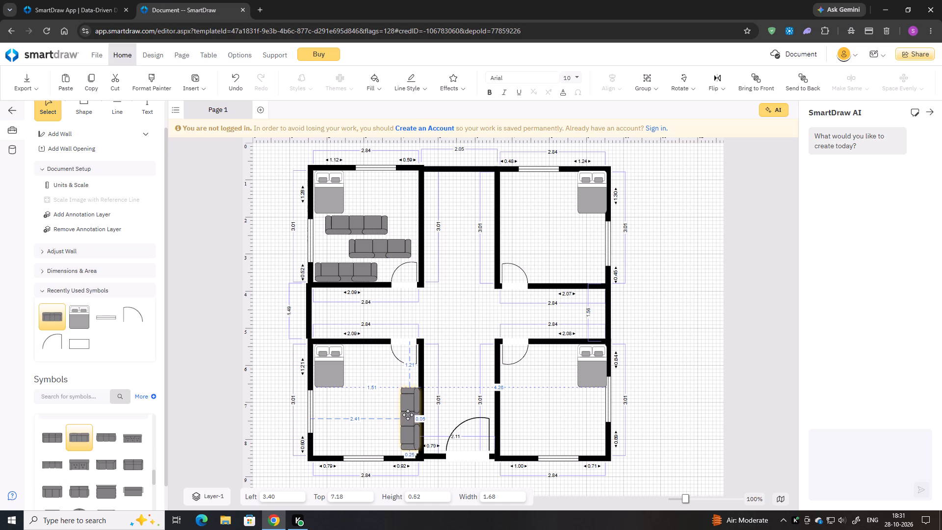
pyautogui.moveTo(408, 415); pyautogui.dragTo(405, 422)
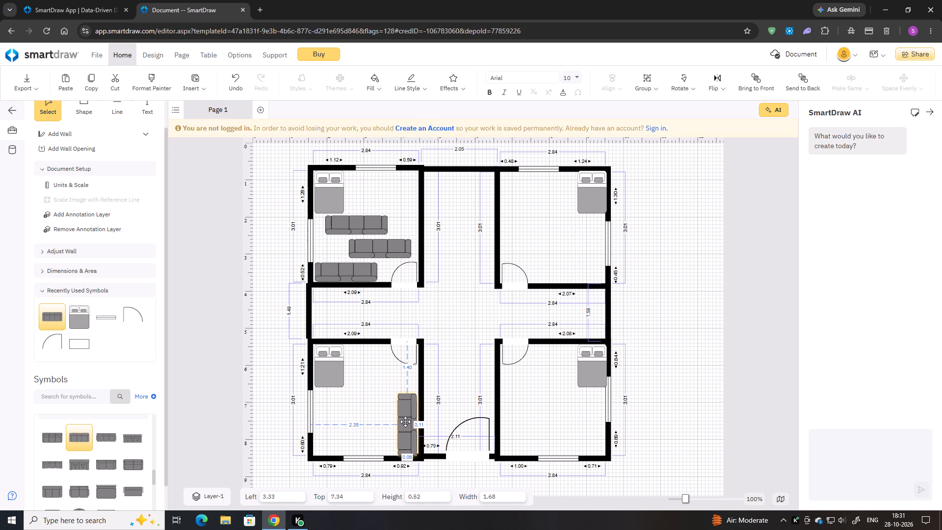
pyautogui.moveTo(405, 422); pyautogui.dragTo(406, 418)
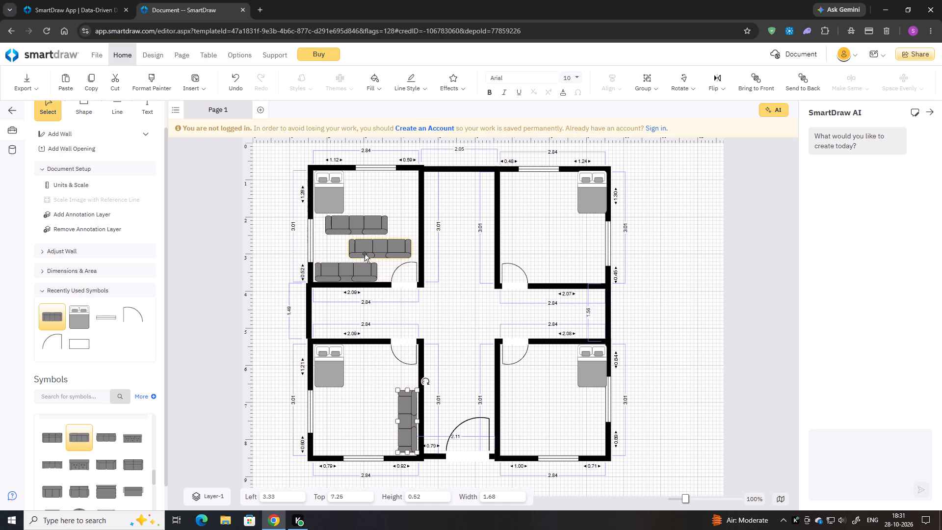
# Move a spare sofa copy into the upper-right room's bottom-right corner, about 7.86, 3.22.
pyautogui.moveTo(368, 248); pyautogui.dragTo(557, 269)
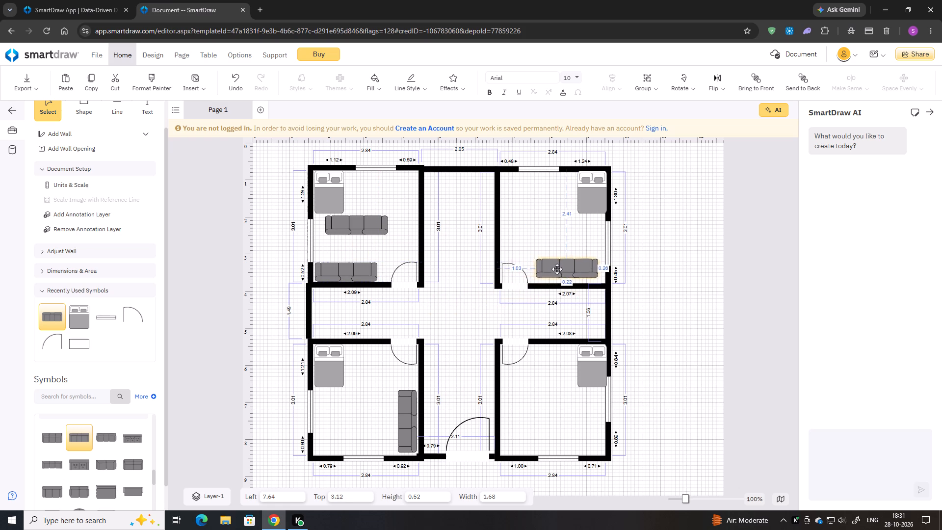
pyautogui.moveTo(557, 269); pyautogui.dragTo(563, 273)
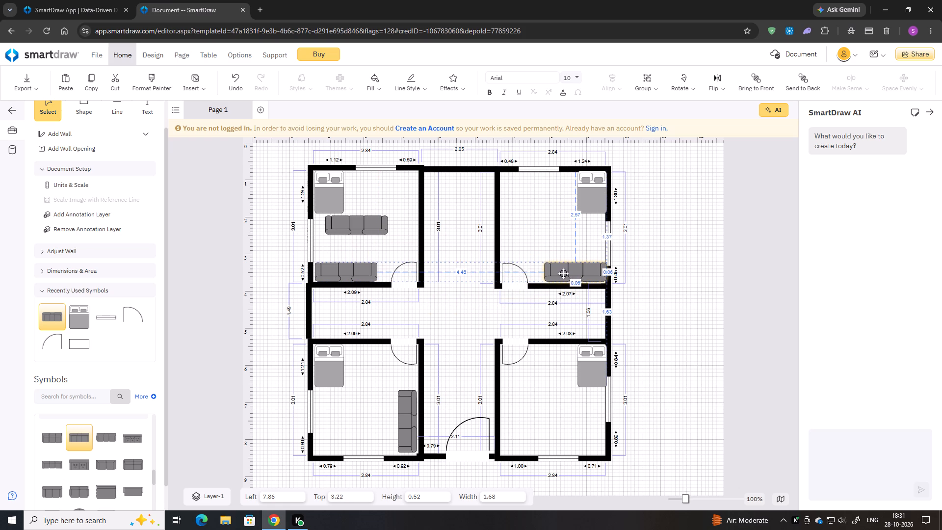
pyautogui.moveTo(563, 273); pyautogui.dragTo(562, 273)
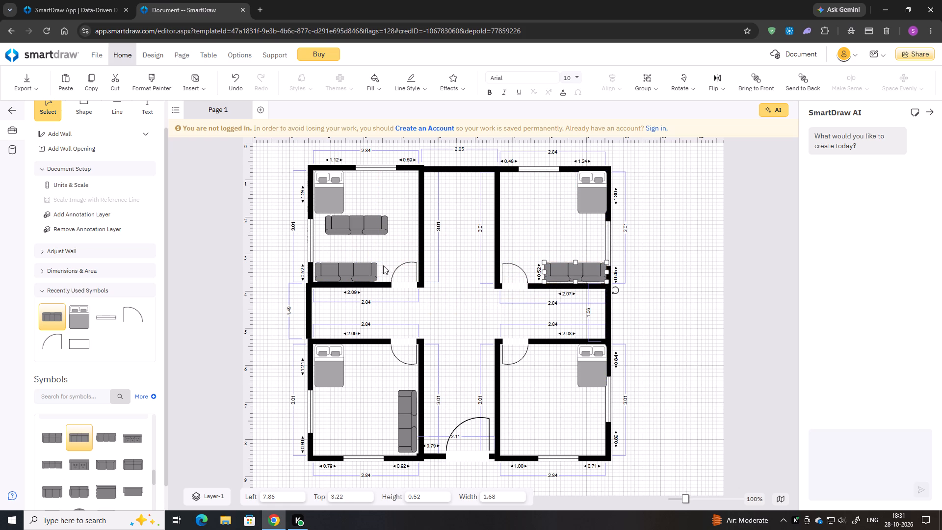
# Move the last spare sofa copy into the lower-right room, turn it vertical and place it along the left wall, about 6.09, 7.25.
pyautogui.moveTo(365, 226); pyautogui.dragTo(553, 390)
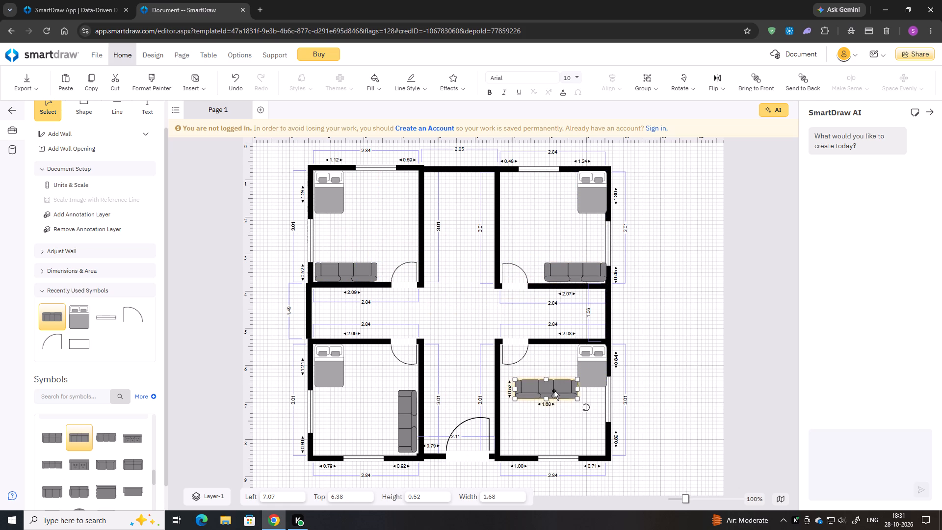
pyautogui.moveTo(588, 409); pyautogui.dragTo(528, 434)
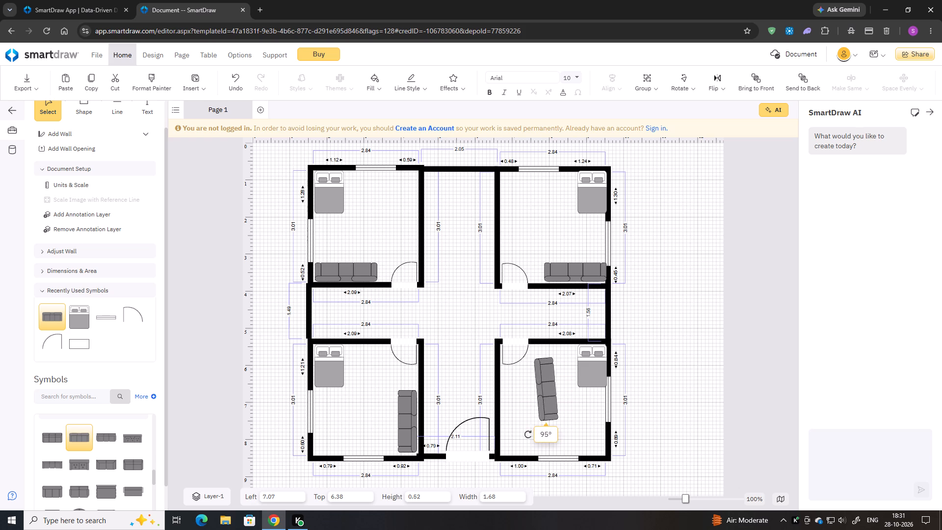
pyautogui.moveTo(528, 434); pyautogui.dragTo(522, 435)
pyautogui.moveTo(546, 398); pyautogui.dragTo(511, 415)
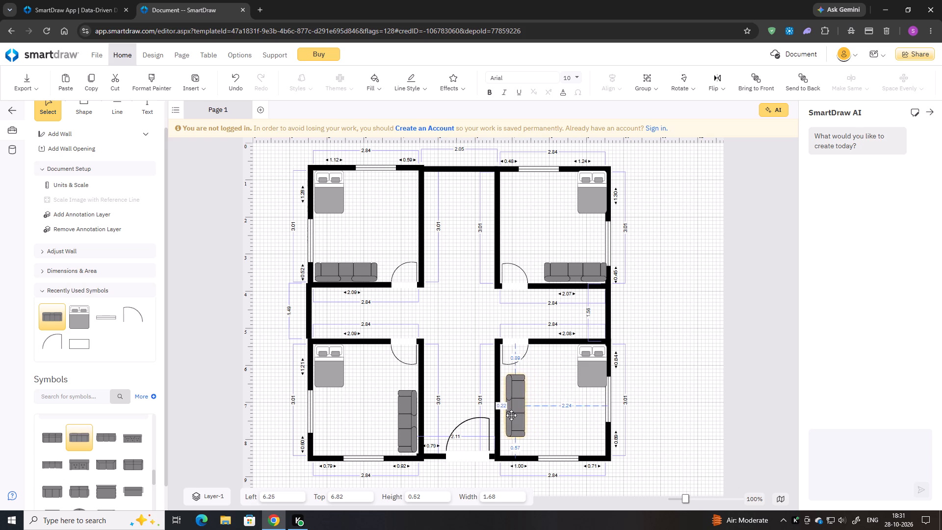
pyautogui.moveTo(511, 415); pyautogui.dragTo(512, 421)
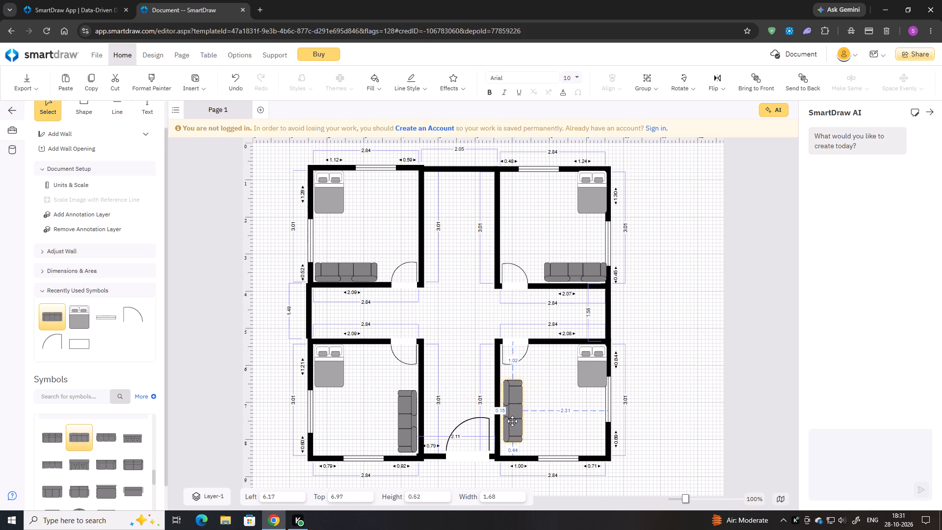
pyautogui.moveTo(512, 421); pyautogui.dragTo(509, 431)
# Add a Table Leaf - Center symbol from Tables to the middle of the cross-shaped space and rotate it 90° so it lies horizontally.
pyautogui.scroll(-2, 111, 466)
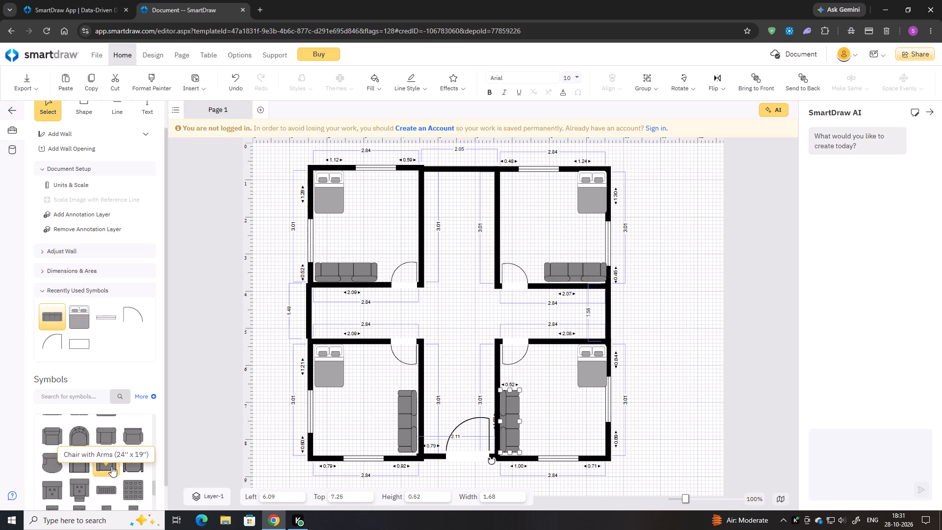
pyautogui.scroll(-2, 111, 466)
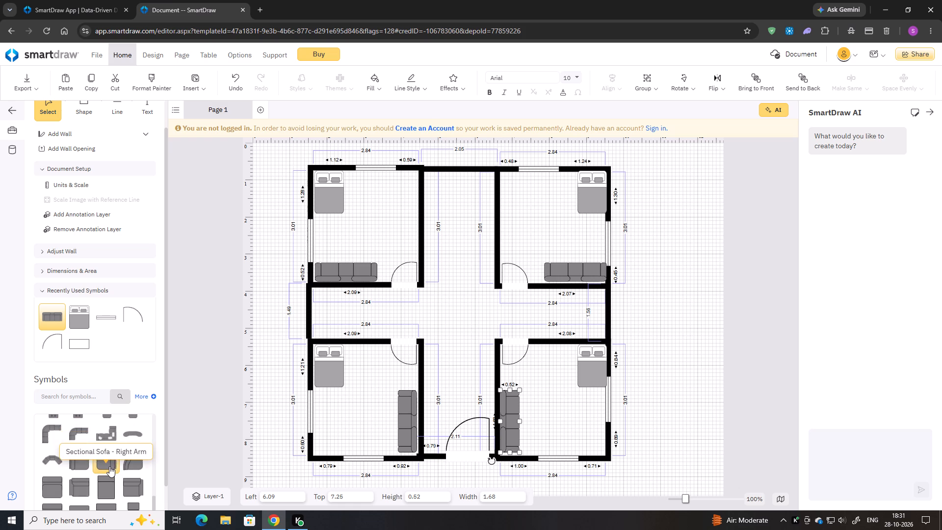
pyautogui.scroll(-3, 71, 475)
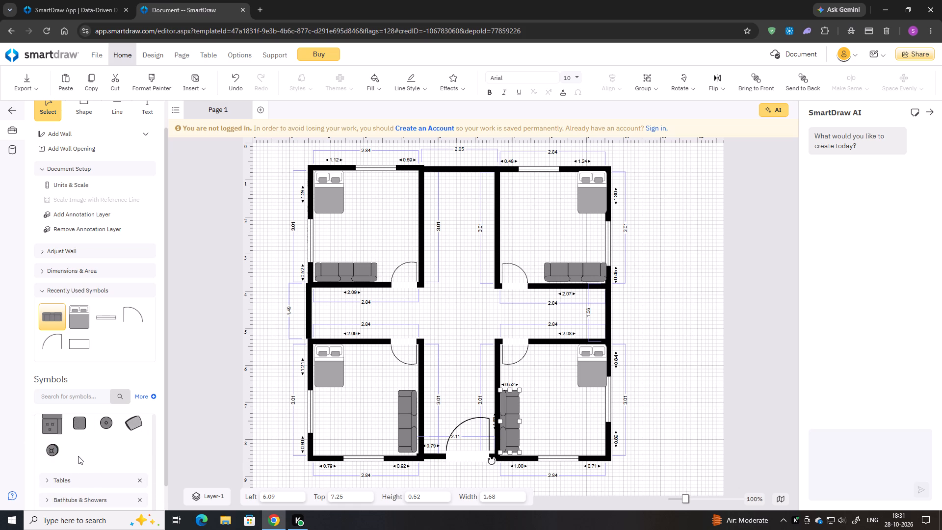
pyautogui.click(67, 482)
pyautogui.scroll(-3, 102, 470)
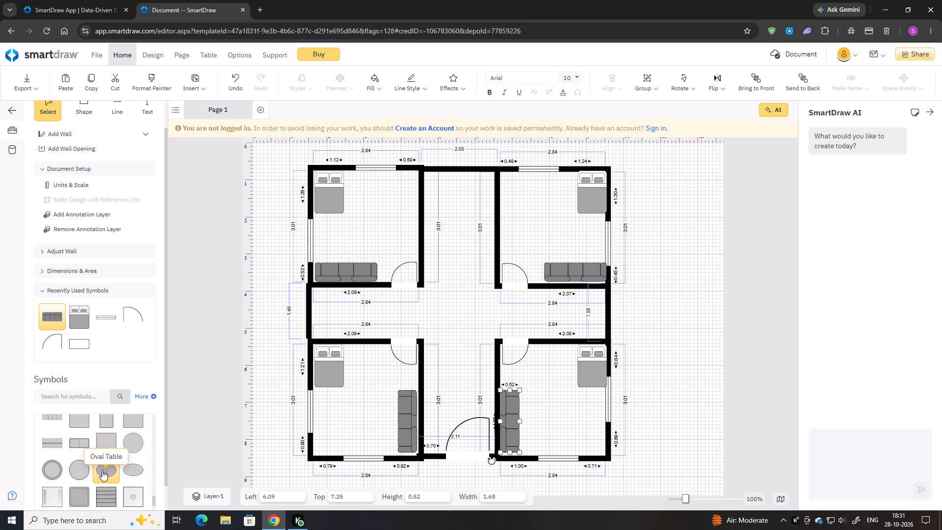
pyautogui.scroll(1, 85, 439)
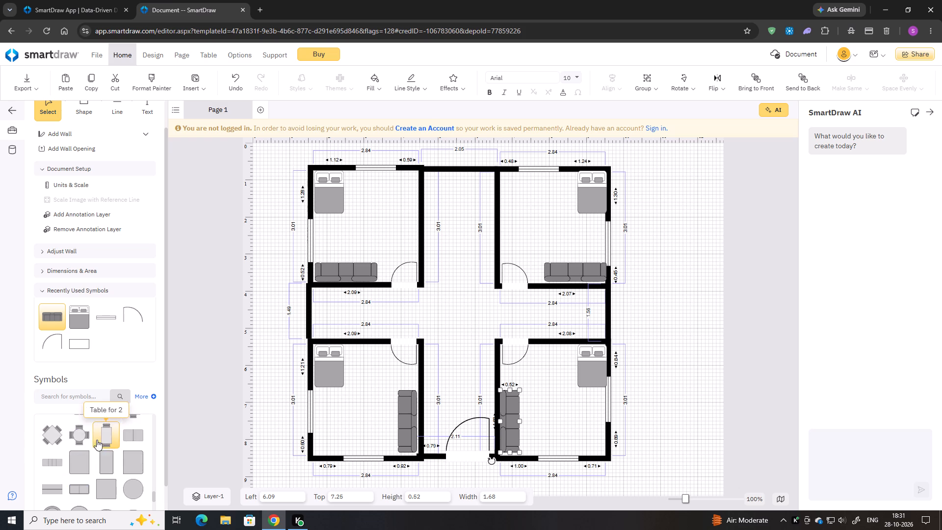
pyautogui.scroll(-3, 62, 473)
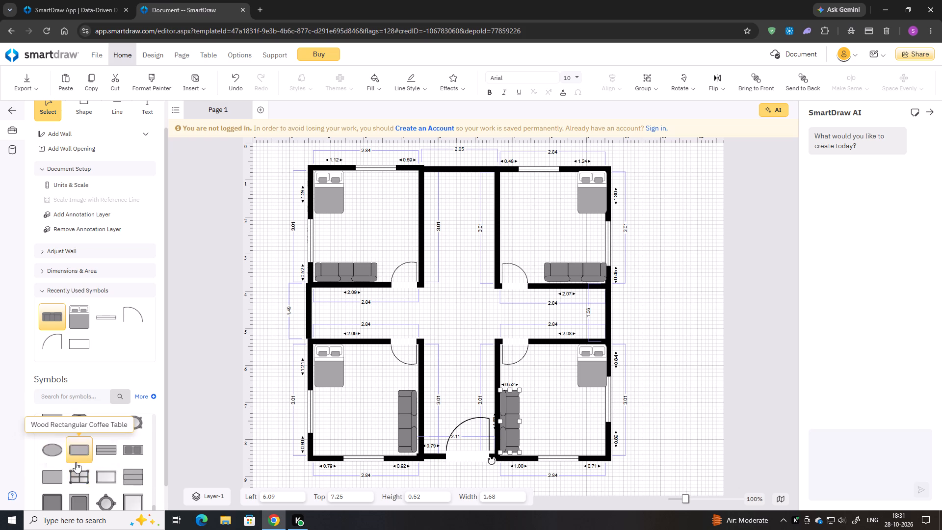
pyautogui.scroll(3, 76, 462)
pyautogui.moveTo(102, 456); pyautogui.dragTo(104, 456)
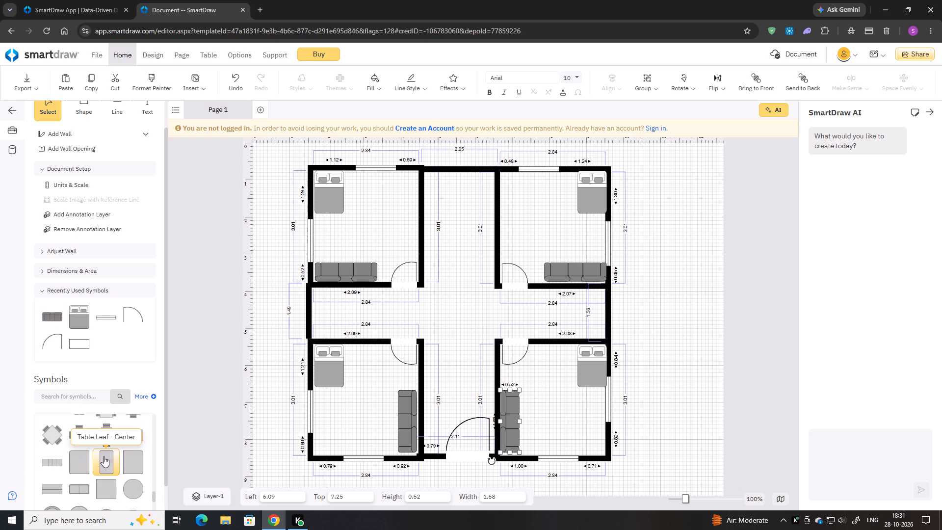
pyautogui.moveTo(104, 456); pyautogui.dragTo(472, 302)
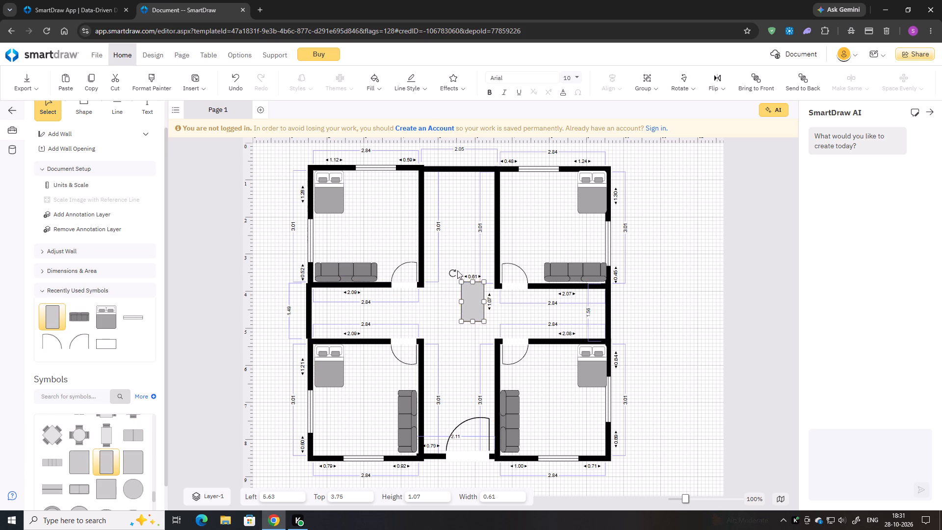
pyautogui.moveTo(453, 269); pyautogui.dragTo(436, 319)
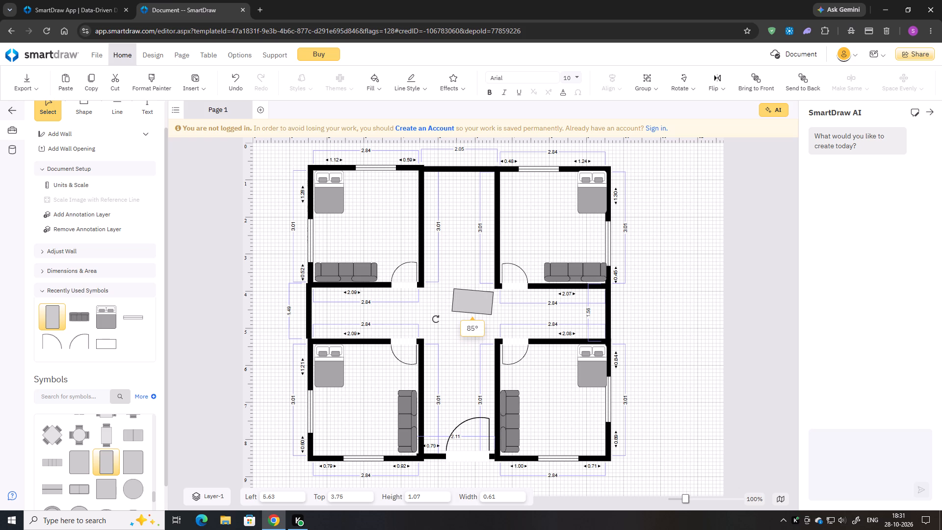
pyautogui.moveTo(436, 319); pyautogui.dragTo(436, 323)
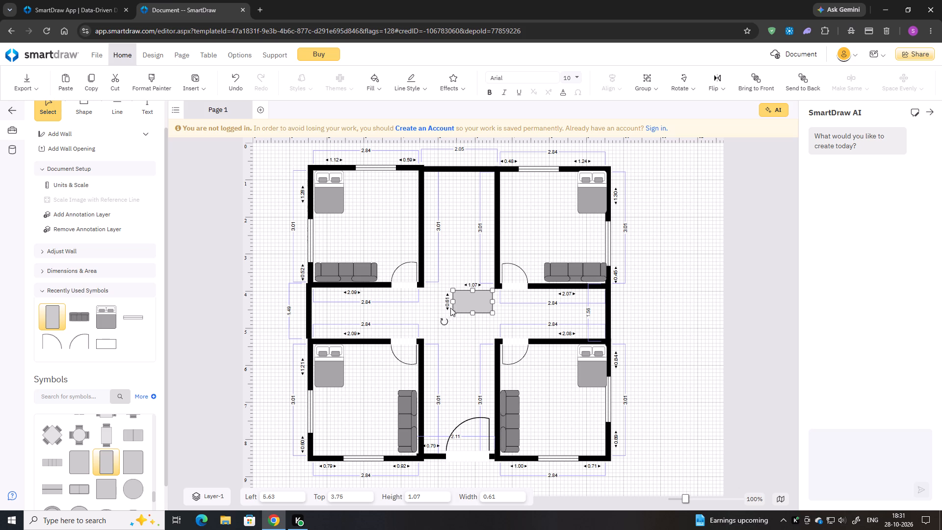
# Resize the rectangular table to about 1.41 by 0.50 and set it against the upper-left room's top wall, in the right corner.
pyautogui.moveTo(450, 300); pyautogui.dragTo(427, 304)
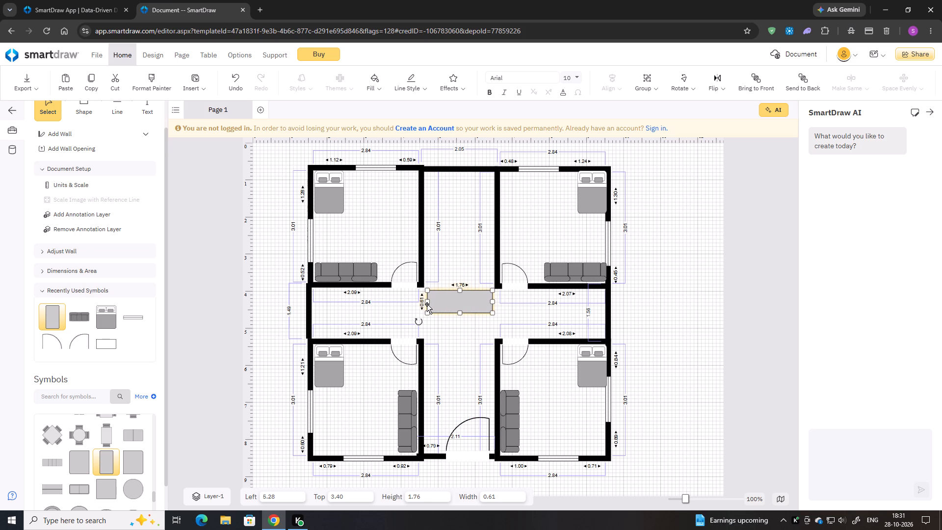
pyautogui.click(426, 311)
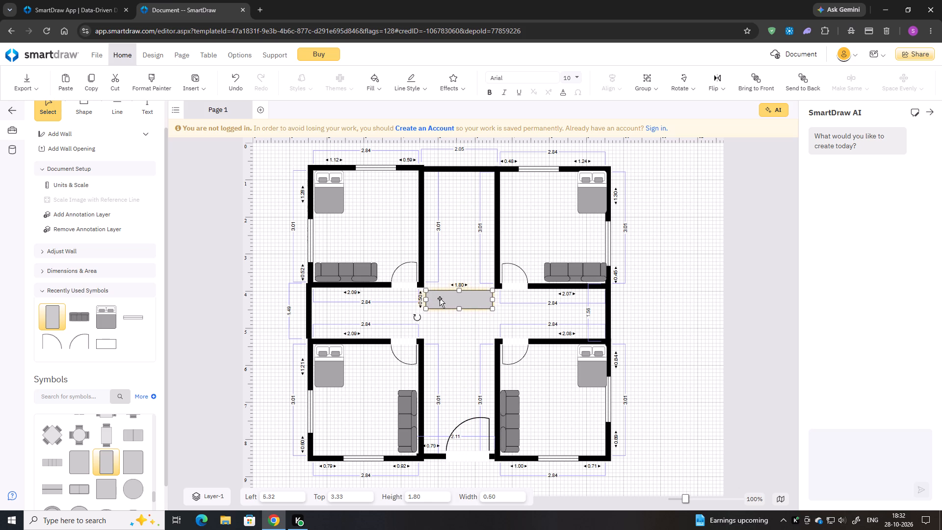
pyautogui.moveTo(451, 296); pyautogui.dragTo(371, 177)
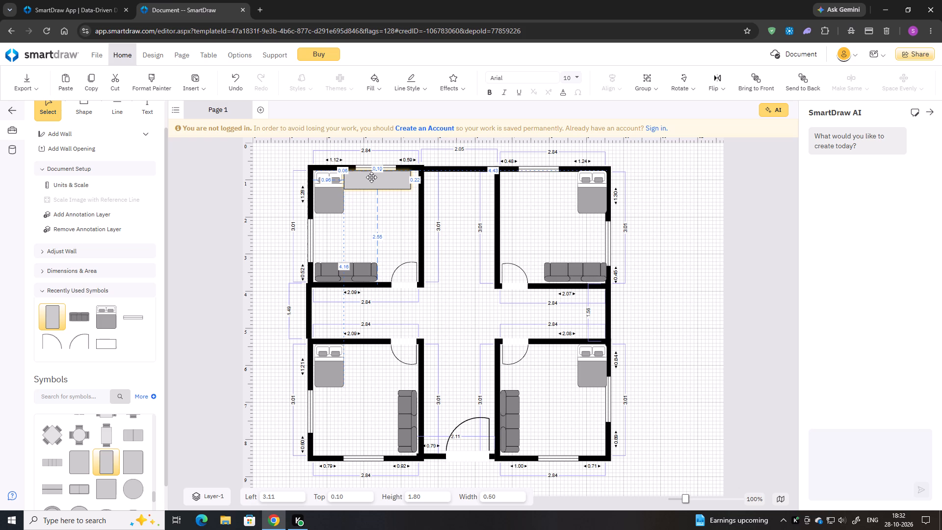
pyautogui.moveTo(371, 177); pyautogui.dragTo(372, 178)
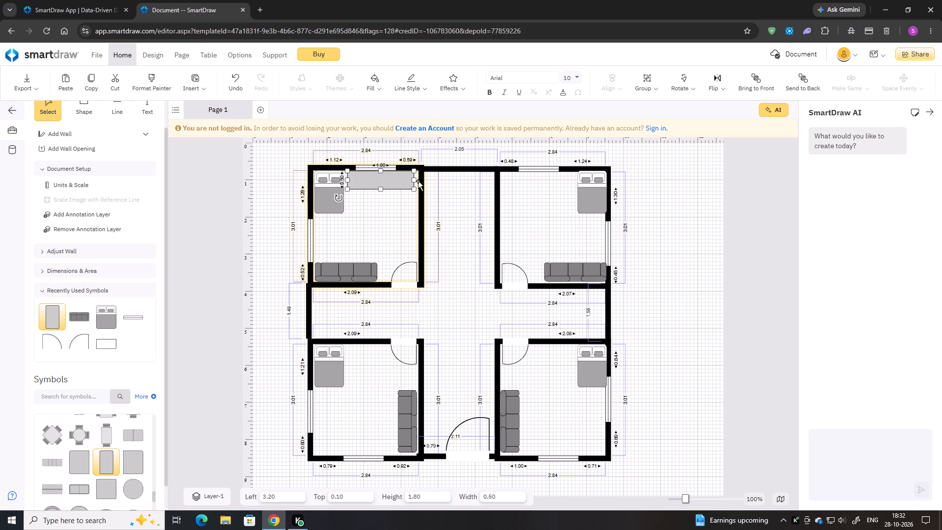
pyautogui.moveTo(415, 179); pyautogui.dragTo(409, 182)
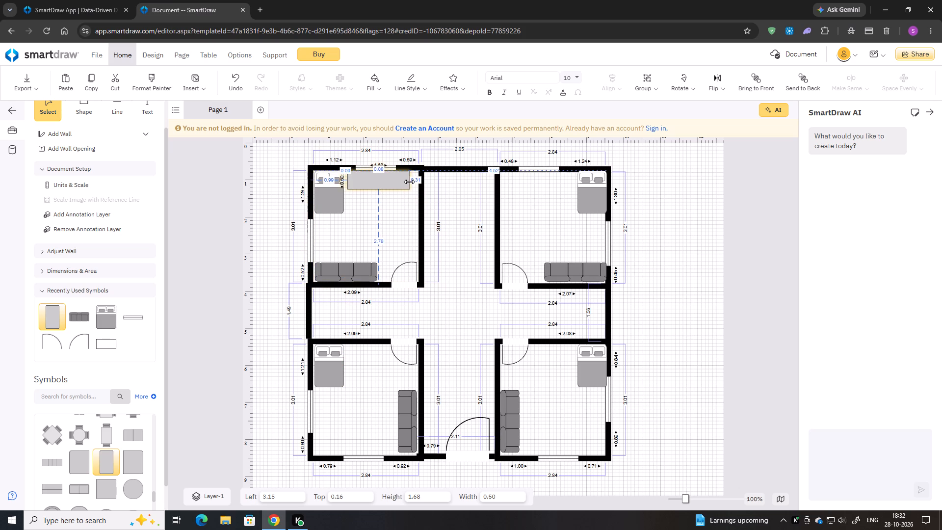
pyautogui.moveTo(409, 182); pyautogui.dragTo(410, 182)
pyautogui.moveTo(347, 179); pyautogui.dragTo(357, 181)
pyautogui.moveTo(367, 183); pyautogui.dragTo(373, 183)
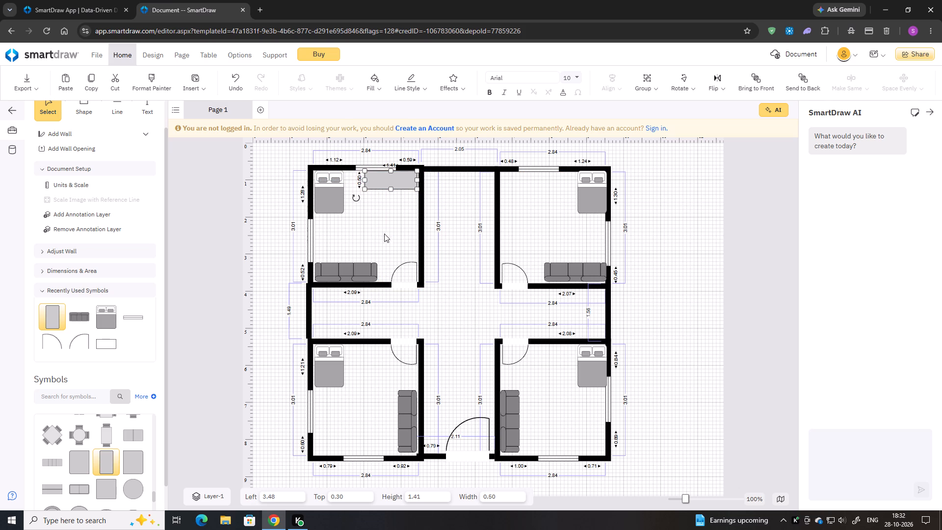
# Add a ringed round table, shrink it to about 0.33 across and place it between the upper-left room's bed and rectangular table.
pyautogui.scroll(-1, 112, 460)
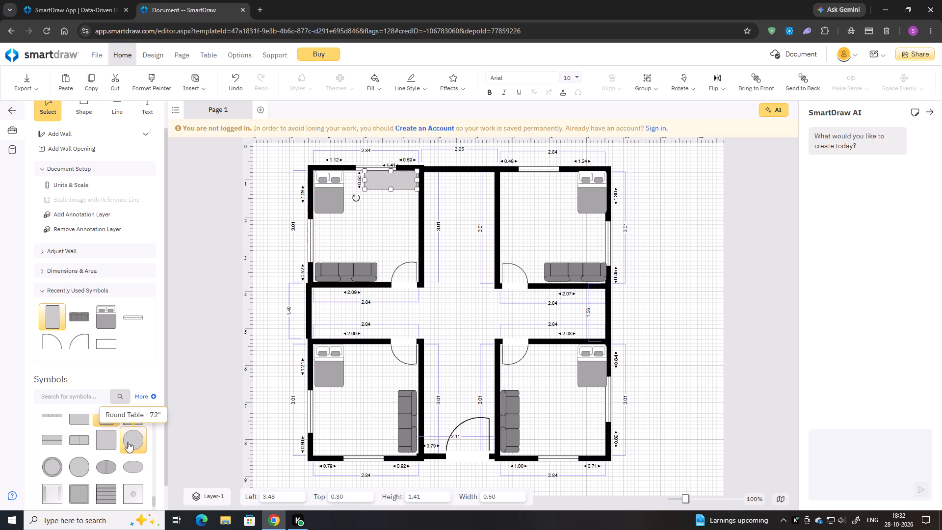
pyautogui.scroll(-3, 127, 443)
pyautogui.scroll(3, 126, 443)
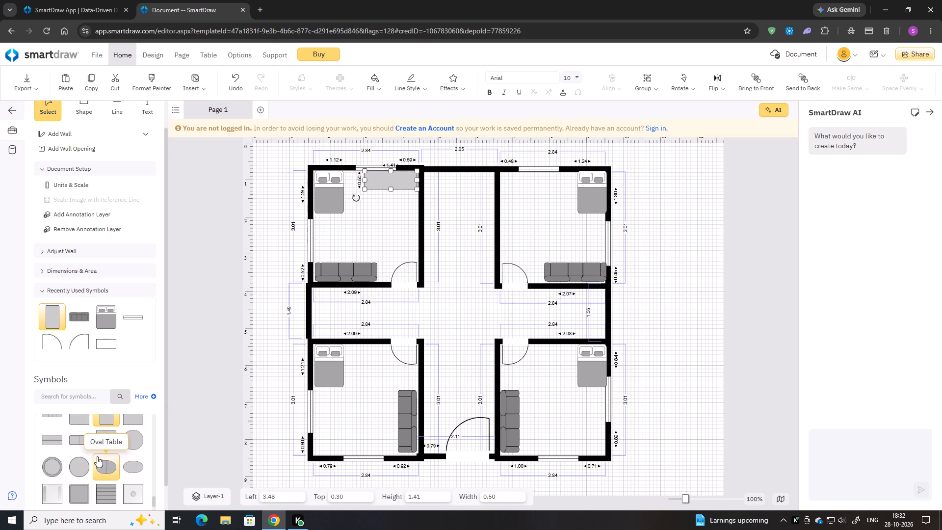
pyautogui.moveTo(52, 463); pyautogui.dragTo(368, 235)
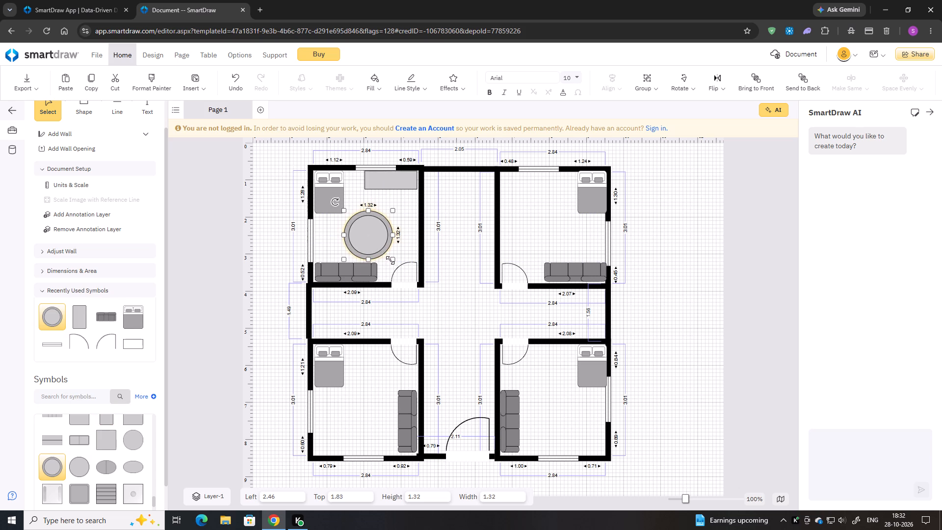
pyautogui.moveTo(391, 261); pyautogui.dragTo(356, 223)
pyautogui.moveTo(350, 217); pyautogui.dragTo(351, 188)
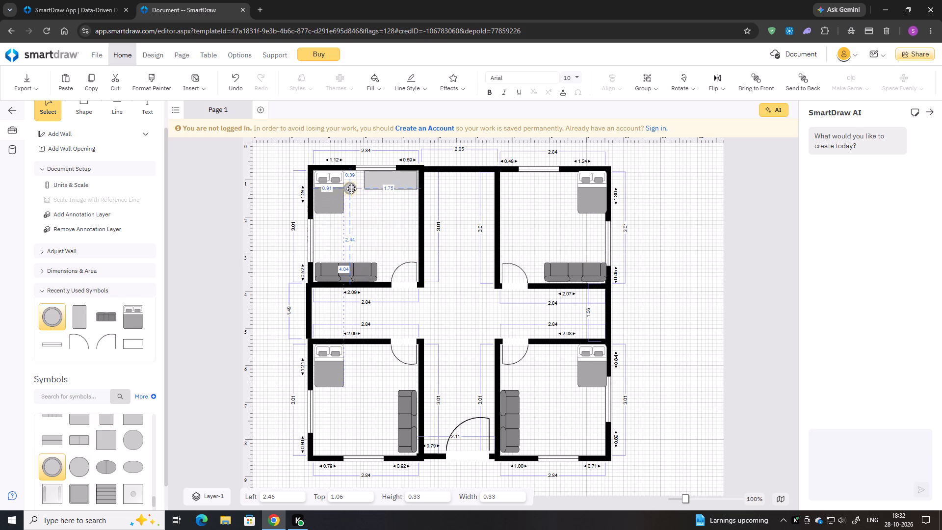
pyautogui.moveTo(351, 188); pyautogui.dragTo(352, 177)
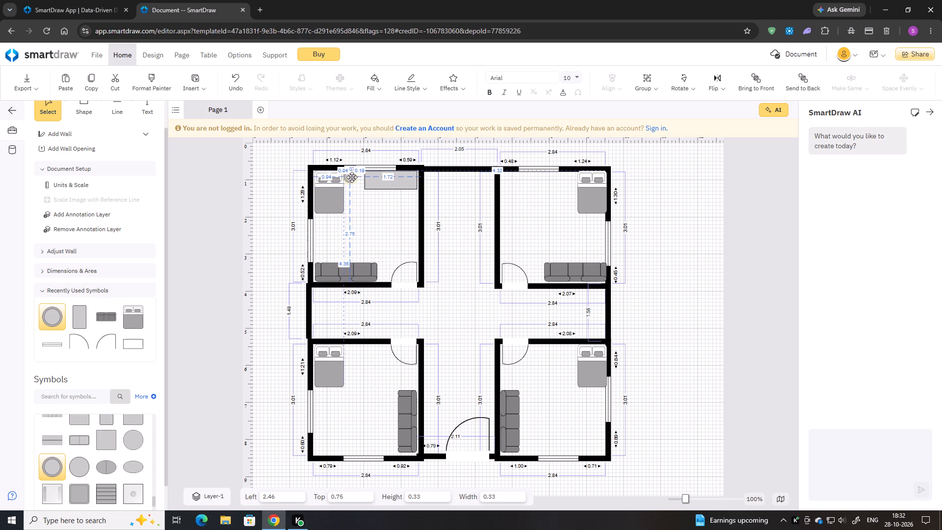
pyautogui.moveTo(352, 177); pyautogui.dragTo(353, 177)
pyautogui.click(380, 223)
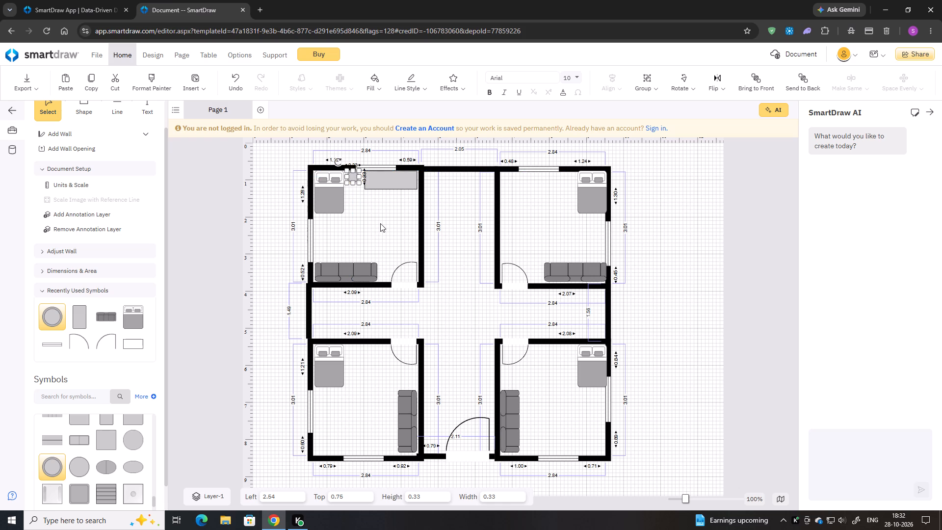
pyautogui.click(352, 180)
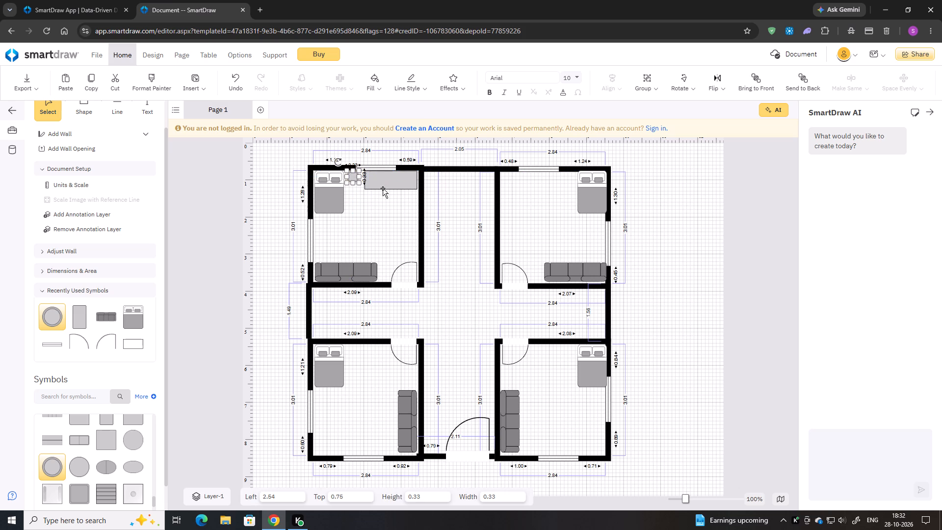
# Copy the upper-left room's rectangular table and paste three copies.
pyautogui.click(387, 188)
pyautogui.hotkey('ctrl', 'c')
pyautogui.hotkey('ctrl', 'v')
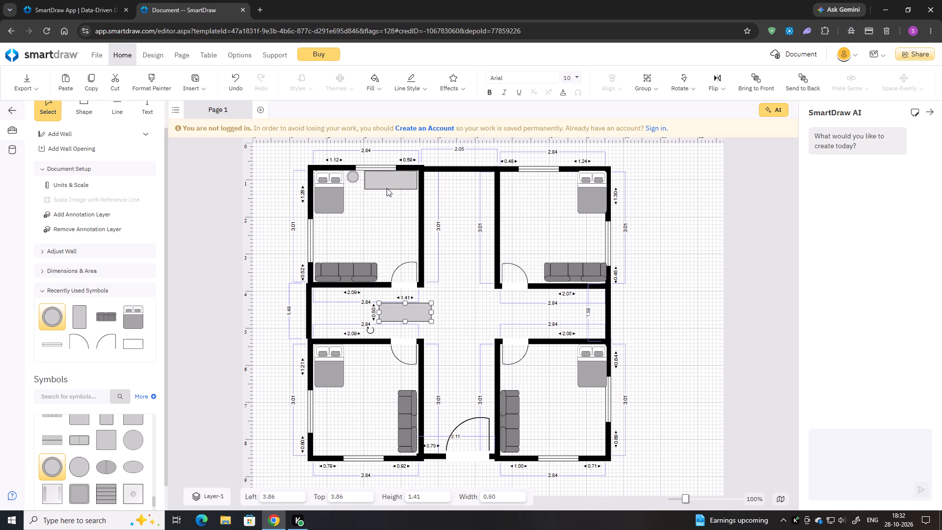
pyautogui.hotkey('ctrl', 'v')
pyautogui.hotkey('ctrl', 'v')
# Place one table copy in the upper-right room's top-left corner, below the window wall, at about 7.2, 0.36.
pyautogui.moveTo(409, 318); pyautogui.dragTo(538, 201)
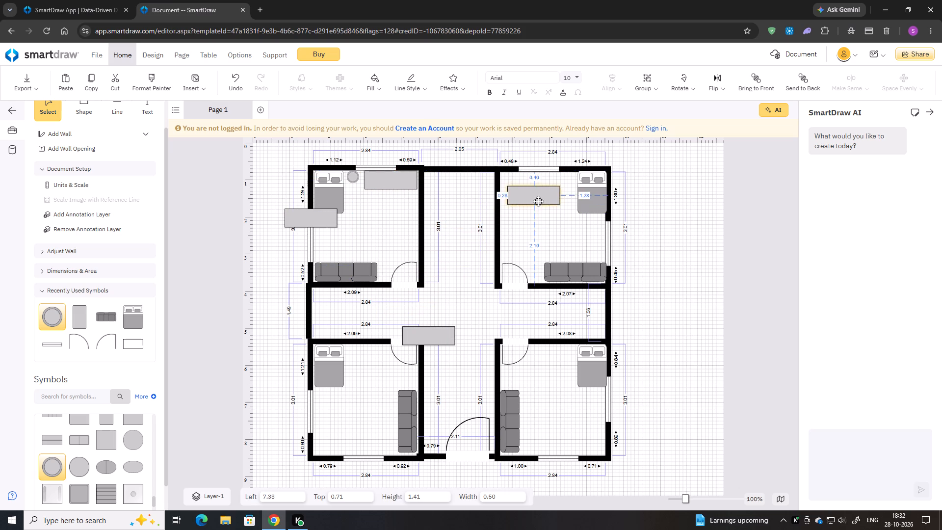
pyautogui.moveTo(538, 201); pyautogui.dragTo(532, 190)
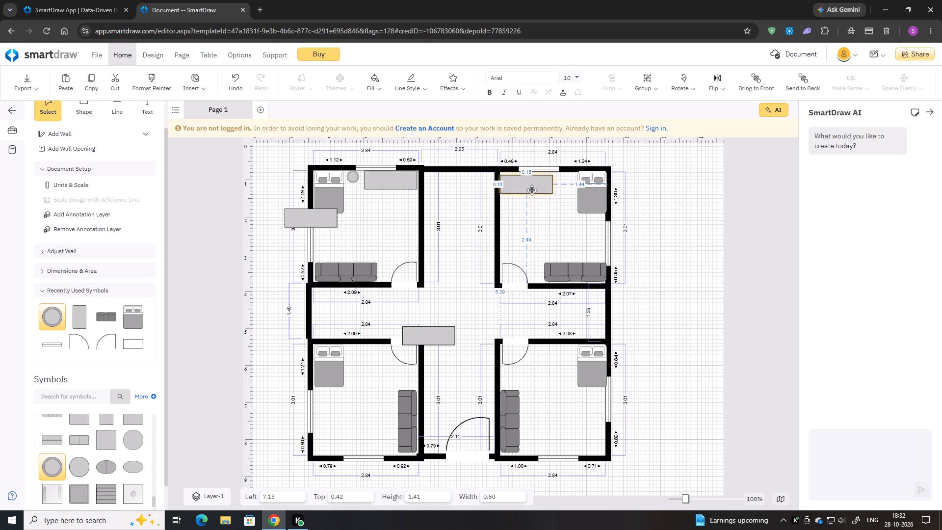
pyautogui.moveTo(532, 190); pyautogui.dragTo(533, 187)
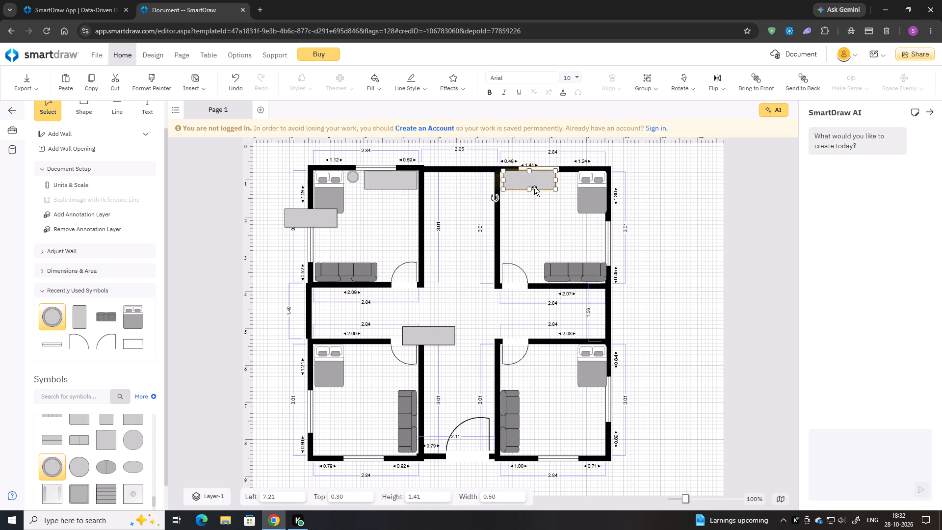
pyautogui.press('Down')
pyautogui.press('Down')
pyautogui.press('Down')
pyautogui.press('Down')
pyautogui.press('Left')
pyautogui.press('Left')
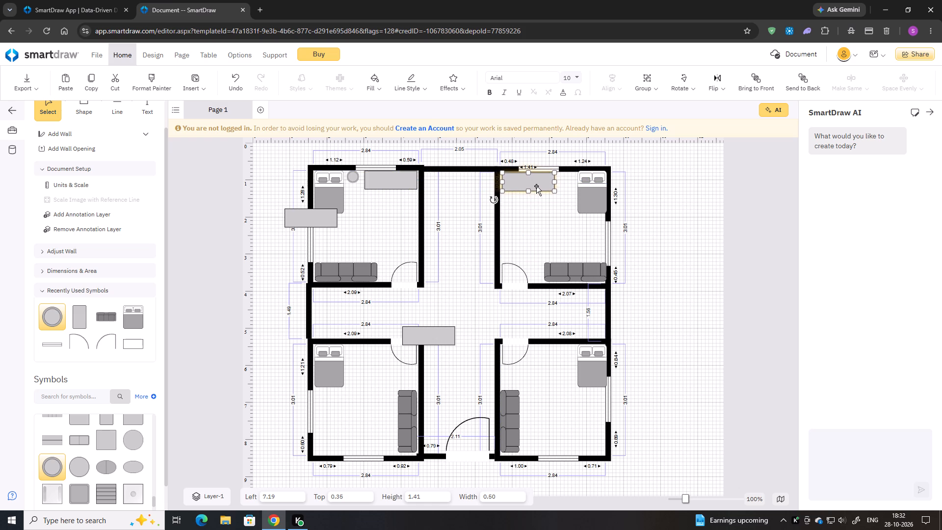
pyautogui.press('Left')
# Place a rectangular table copy in the lower-right room's bottom-right corner, against the window wall, at about 8.55, 7.46.
pyautogui.moveTo(316, 219); pyautogui.dragTo(349, 233)
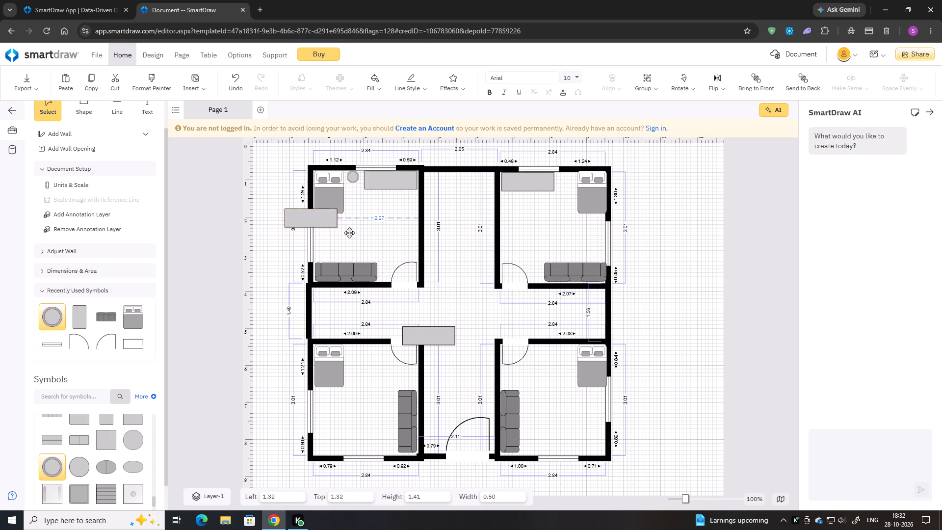
pyautogui.moveTo(349, 233); pyautogui.dragTo(576, 445)
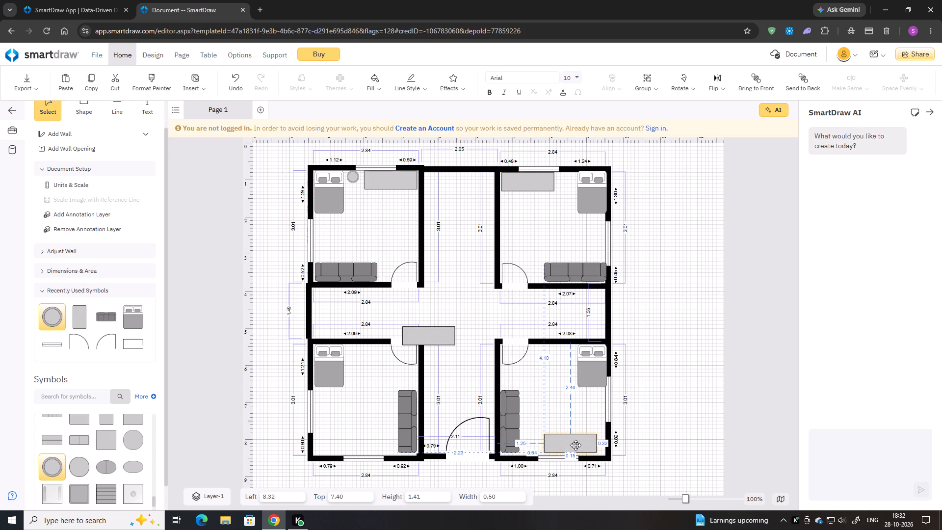
pyautogui.moveTo(576, 445); pyautogui.dragTo(568, 446)
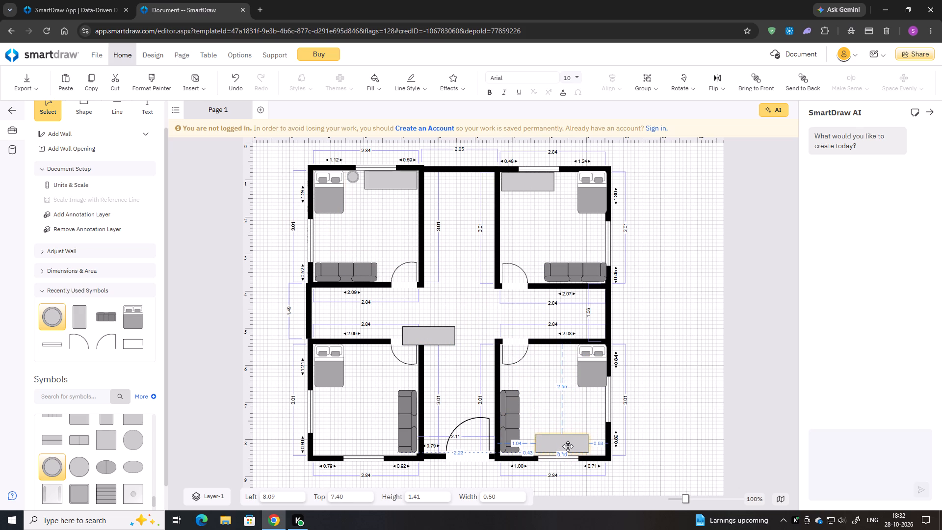
pyautogui.moveTo(568, 446); pyautogui.dragTo(584, 446)
pyautogui.press('Down')
pyautogui.press('Left')
pyautogui.press('Left')
pyautogui.press('Left')
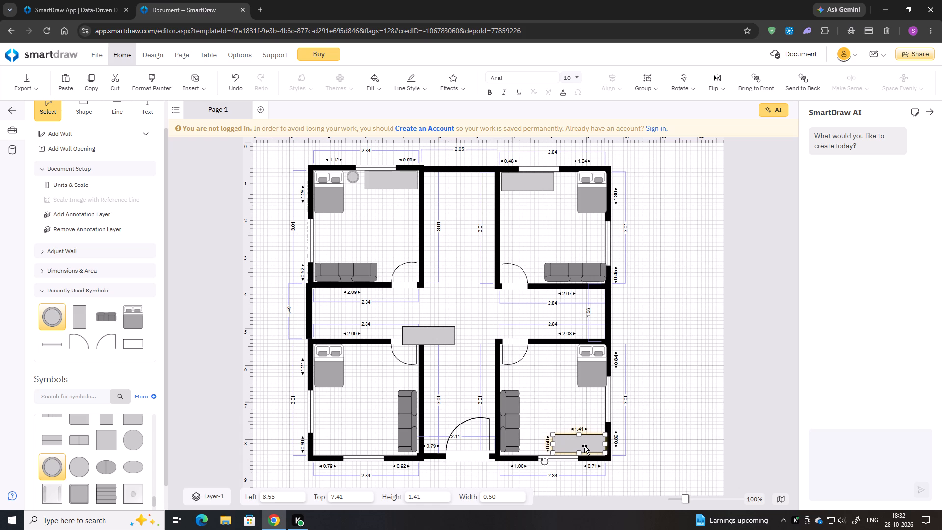
pyautogui.press('Left')
pyautogui.press('Left')
pyautogui.press('Down')
pyautogui.press('Down')
pyautogui.press('Right')
pyautogui.press('Right')
pyautogui.press('Down')
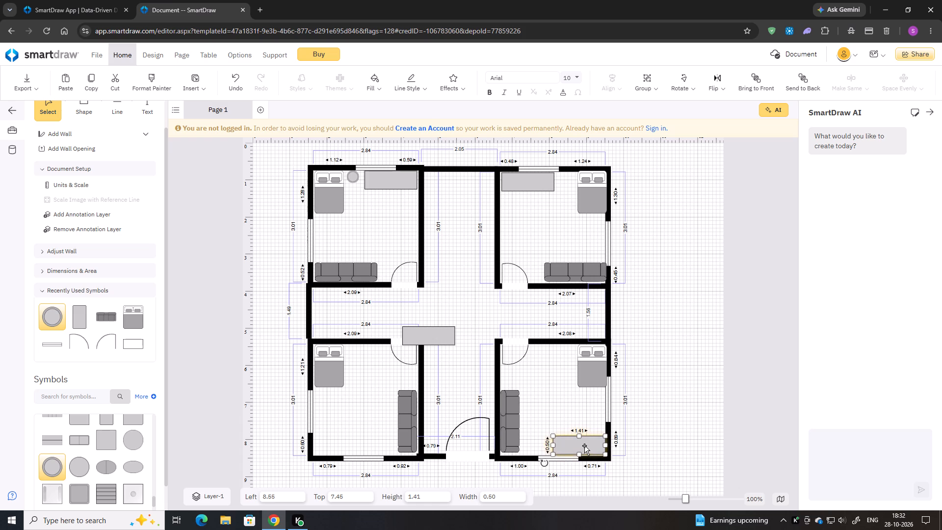
pyautogui.press('Down')
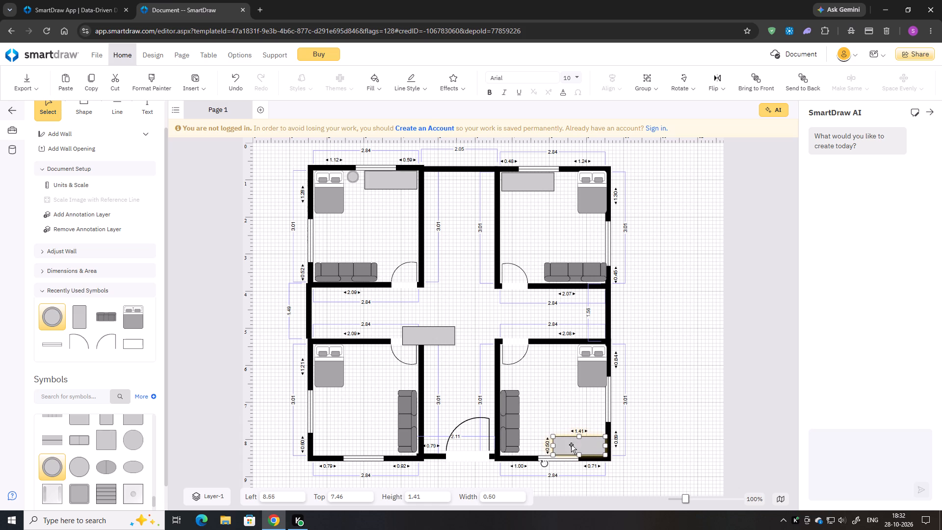
# Lengthen the lower-right room's rectangular table leftward, towards the sofa, keeping its right end in the corner.
pyautogui.moveTo(554, 446); pyautogui.dragTo(545, 448)
pyautogui.moveTo(553, 446); pyautogui.dragTo(543, 450)
# Place the remaining rectangular table copy in the lower-left room's bottom-left corner, at about 2.1, 7.46.
pyautogui.moveTo(424, 339); pyautogui.dragTo(353, 420)
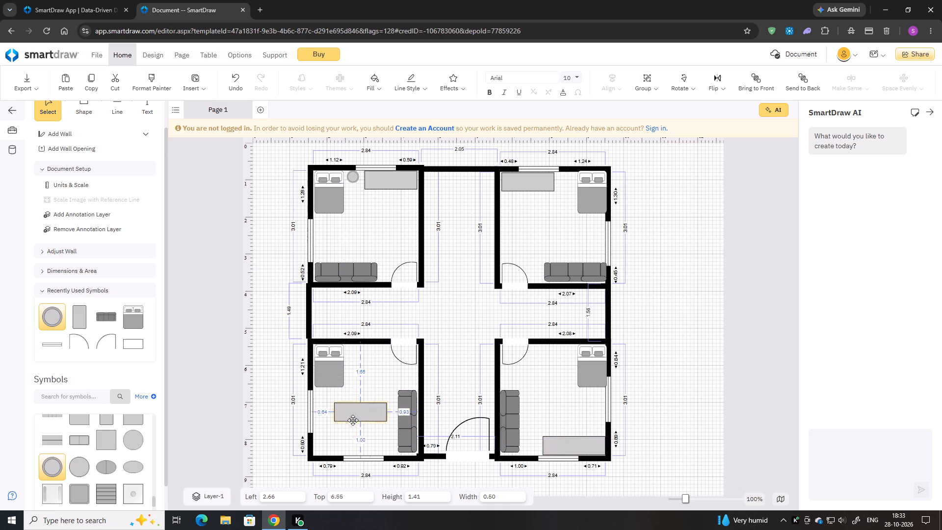
pyautogui.moveTo(353, 420); pyautogui.dragTo(337, 446)
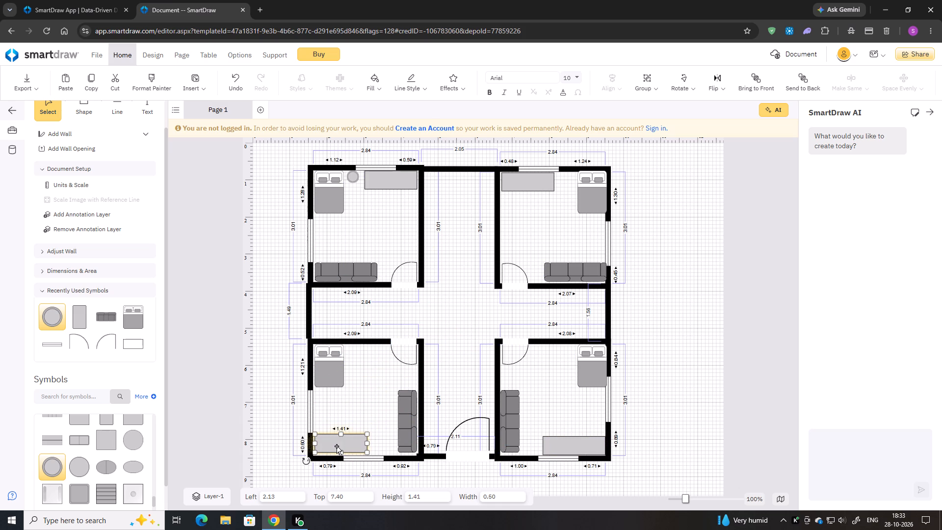
pyautogui.press('Down')
pyautogui.press('Down')
pyautogui.press('Down')
pyautogui.press('Down')
pyautogui.press('Down')
pyautogui.press('Left')
pyautogui.press('Left')
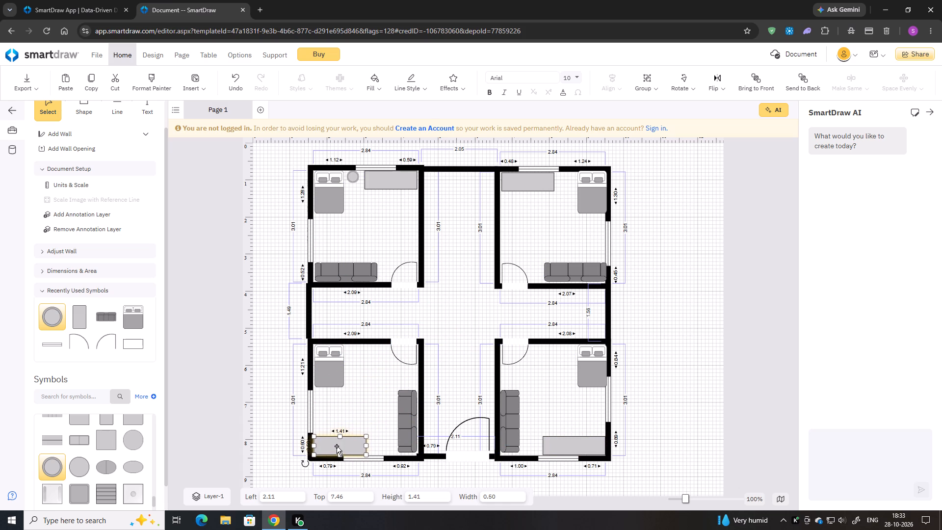
pyautogui.press('Left')
# Lengthen the lower-left room's rectangular table rightward to about 1.76, keeping its left end in the corner.
pyautogui.moveTo(366, 445); pyautogui.dragTo(376, 446)
pyautogui.moveTo(366, 446); pyautogui.dragTo(380, 444)
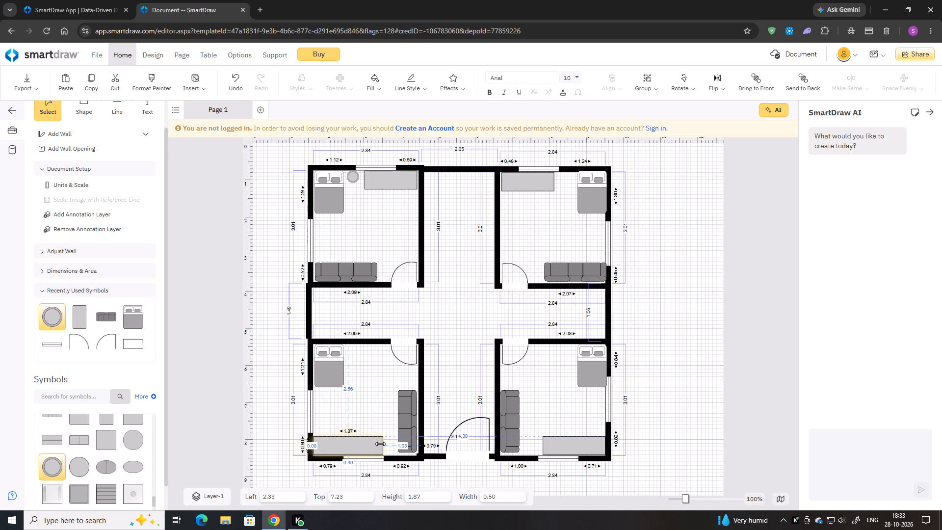
pyautogui.moveTo(380, 444); pyautogui.dragTo(378, 444)
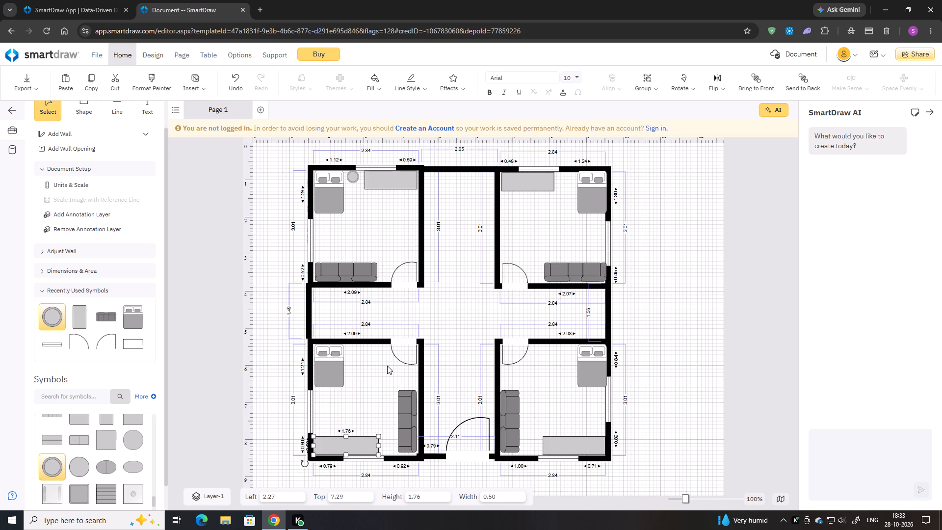
pyautogui.click(387, 367)
# Nudge the upper-left room's round table slightly down and left, to about 2.52, 0.79.
pyautogui.scroll(-1, 135, 455)
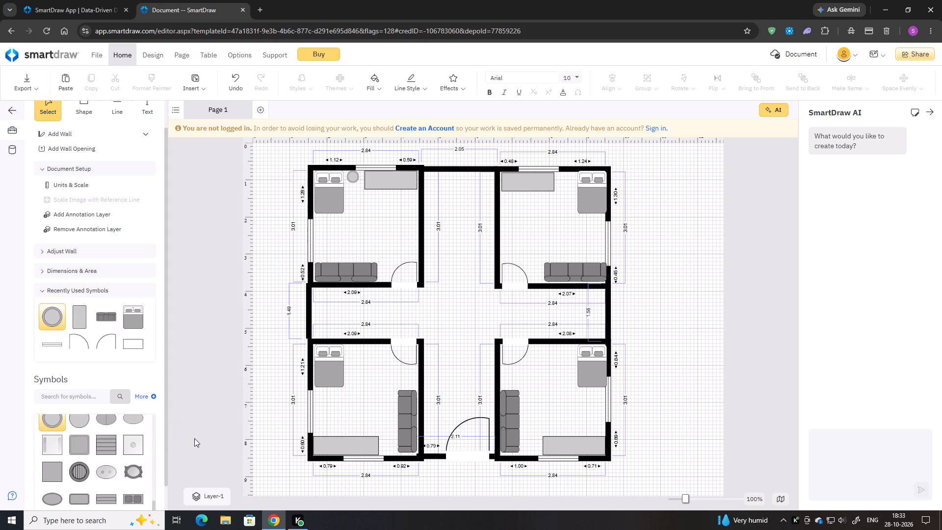
pyautogui.click(353, 181)
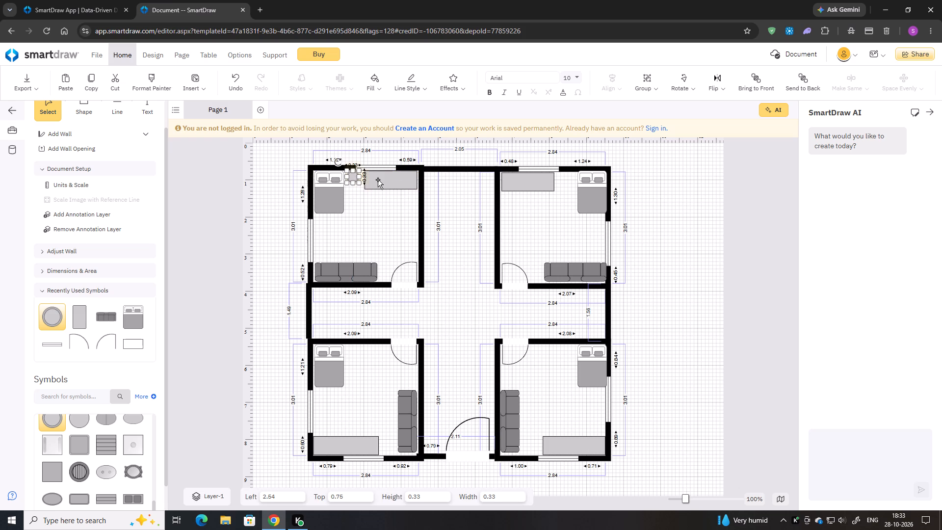
pyautogui.press('Down')
pyautogui.press('Down')
pyautogui.press('Down')
pyautogui.press('Left')
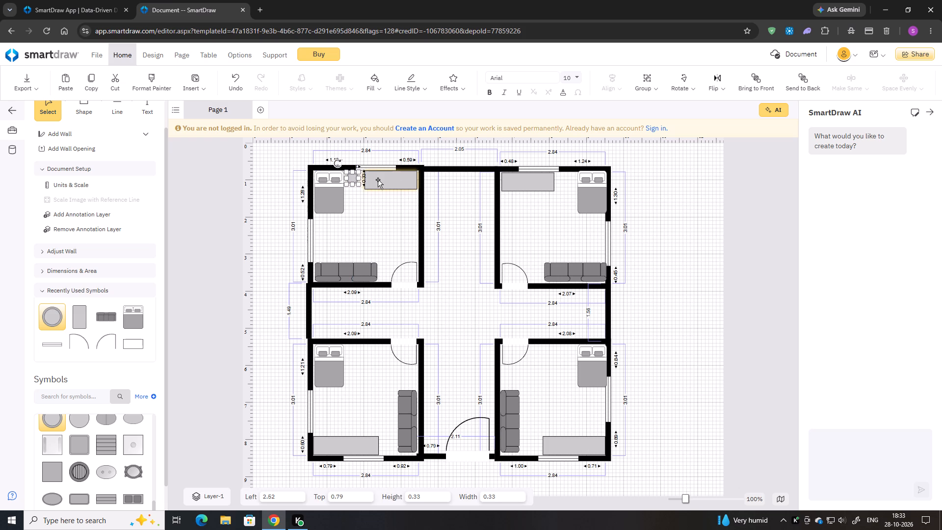
# Copy the upper-left room's round table and paste three copies.
pyautogui.hotkey('ctrl', 'c')
pyautogui.hotkey('ctrl', 'v')
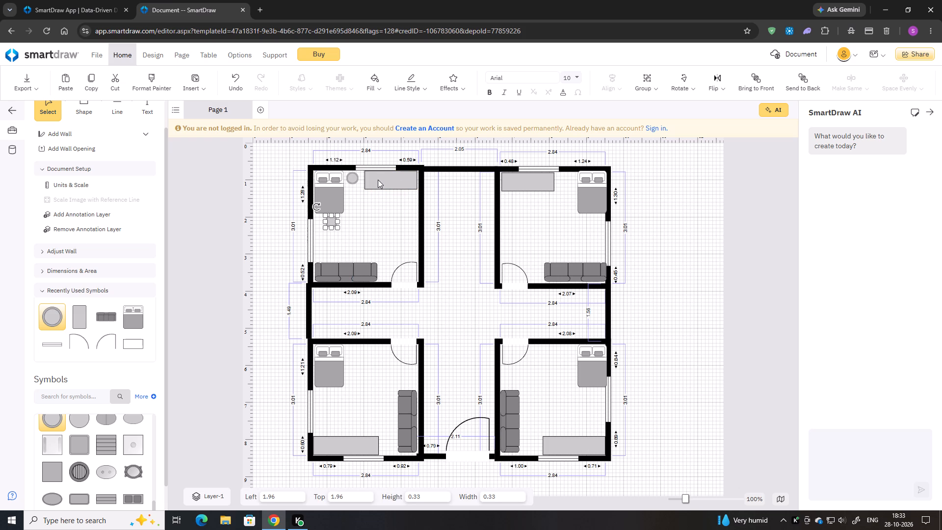
pyautogui.hotkey('ctrl', 'v')
pyautogui.hotkey('ctrl', 'v')
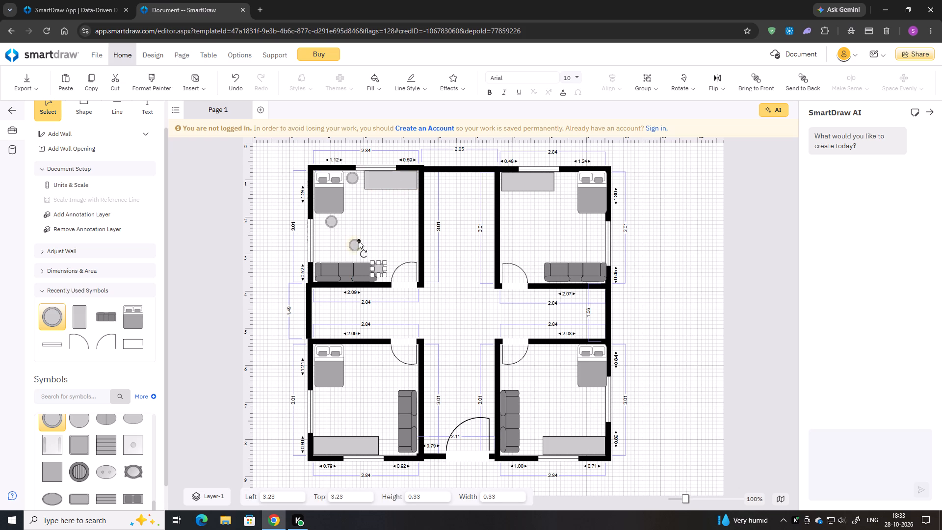
# Place one round table copy in the upper-right room between the rectangular table and the bed, at about 8.39, 0.79.
pyautogui.moveTo(328, 219); pyautogui.dragTo(545, 192)
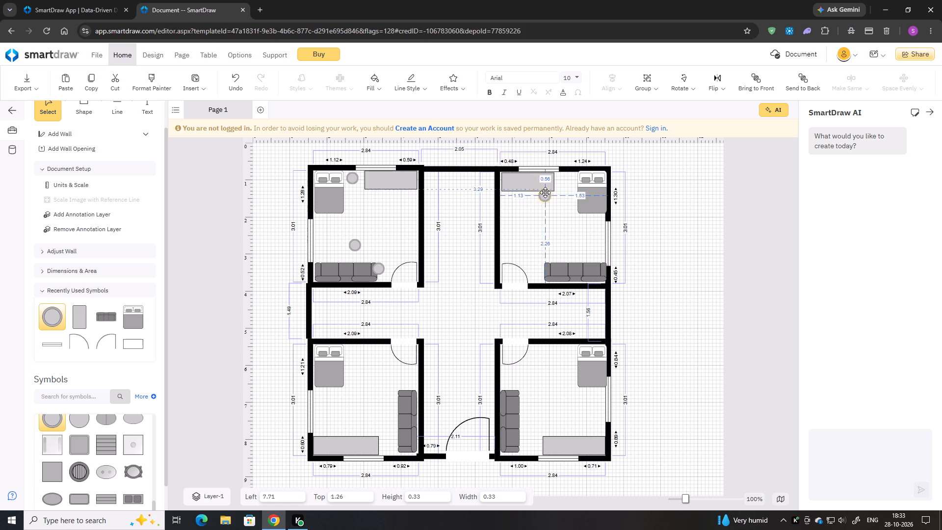
pyautogui.moveTo(545, 192); pyautogui.dragTo(566, 180)
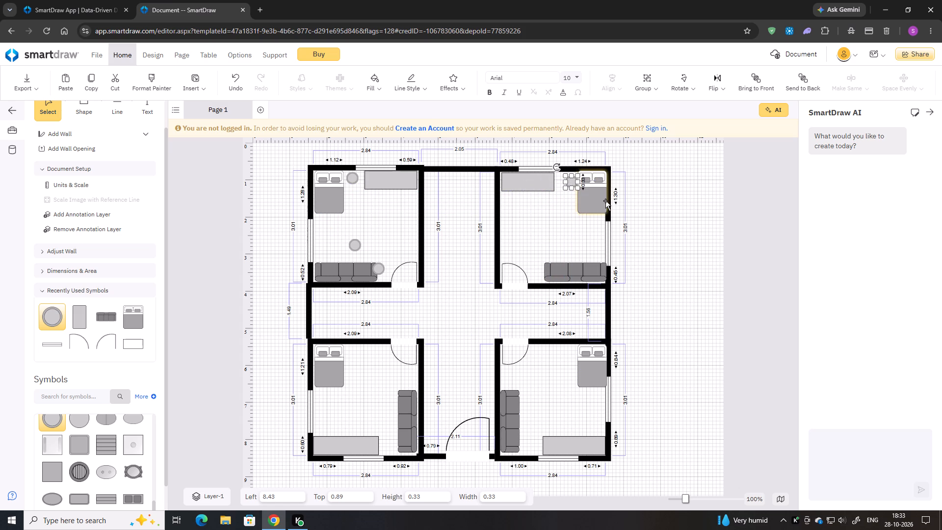
pyautogui.press('Left')
pyautogui.press('Left')
pyautogui.press('Left')
pyautogui.press('Up')
pyautogui.press('Up')
pyautogui.press('Up')
pyautogui.press('Up')
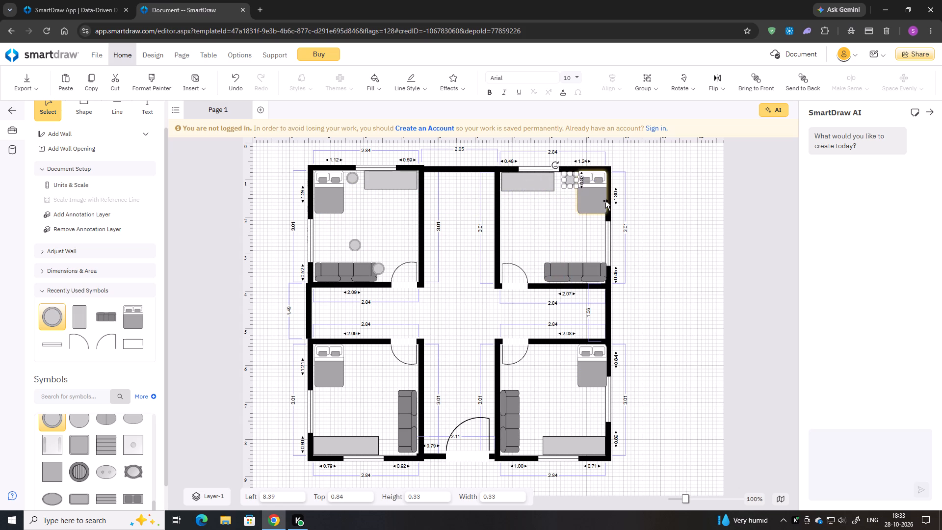
pyautogui.press('Up')
pyautogui.press('Up')
pyautogui.press('Up')
pyautogui.press('Up')
pyautogui.press('Left')
pyautogui.press('Right')
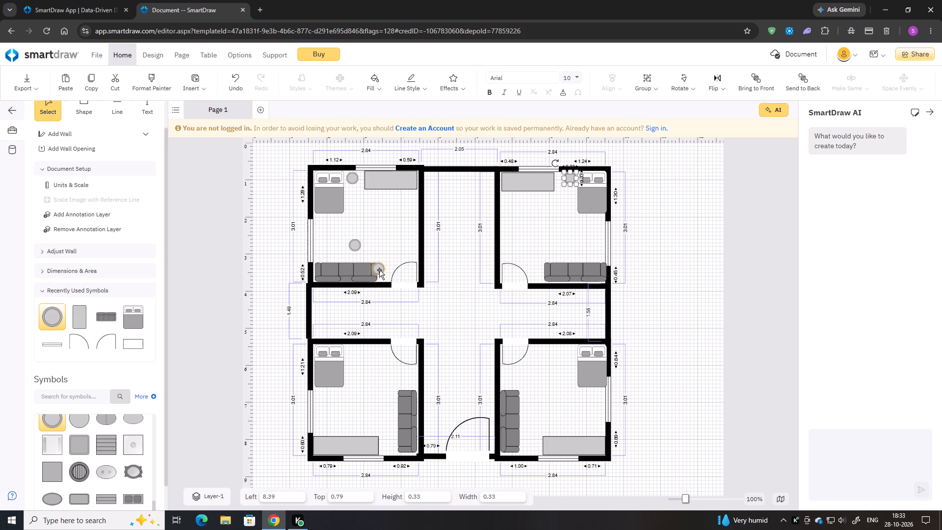
# Place a second round table copy in the lower-left room beside the head of the bed, at about 2.52, 5.51.
pyautogui.moveTo(379, 270); pyautogui.dragTo(351, 355)
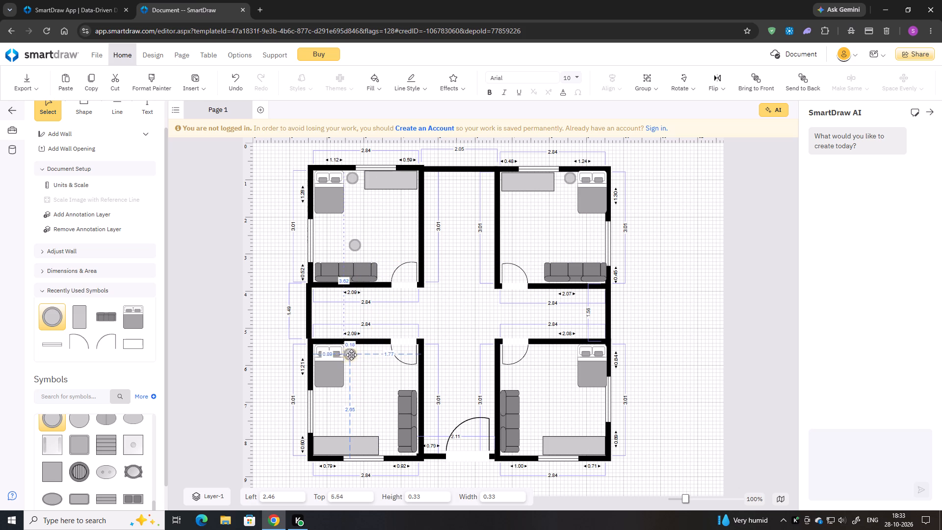
pyautogui.moveTo(351, 355); pyautogui.dragTo(351, 355)
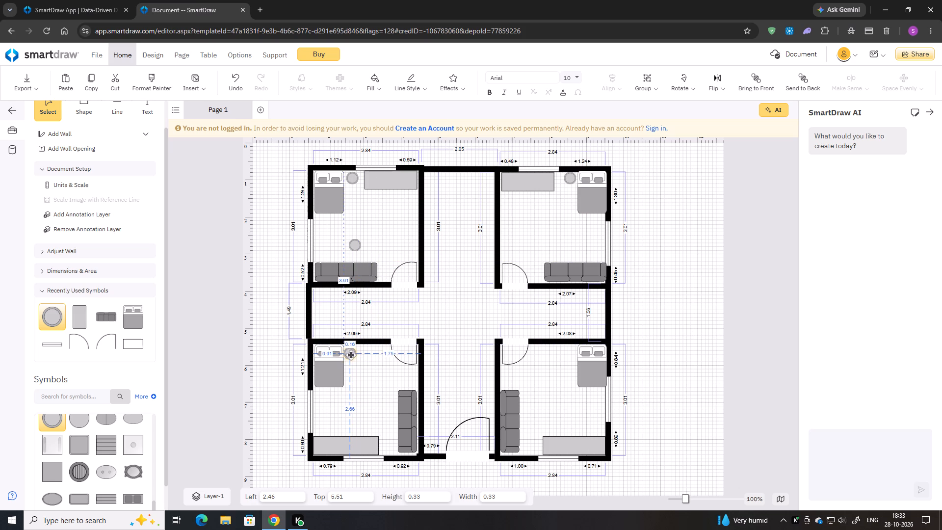
pyautogui.moveTo(351, 355); pyautogui.dragTo(353, 355)
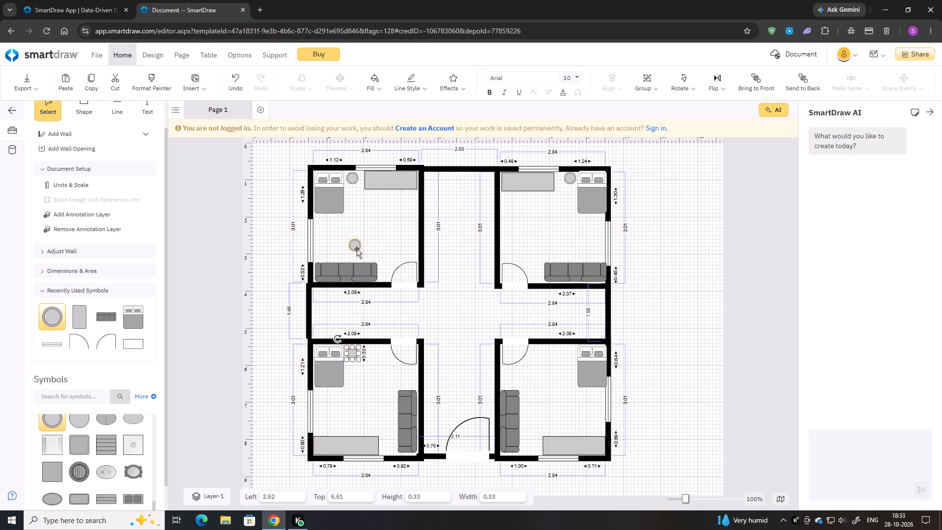
# Place the last round table copy in the lower-right room, left of the bed's head, at about 8.39, 5.47.
pyautogui.moveTo(357, 249); pyautogui.dragTo(569, 356)
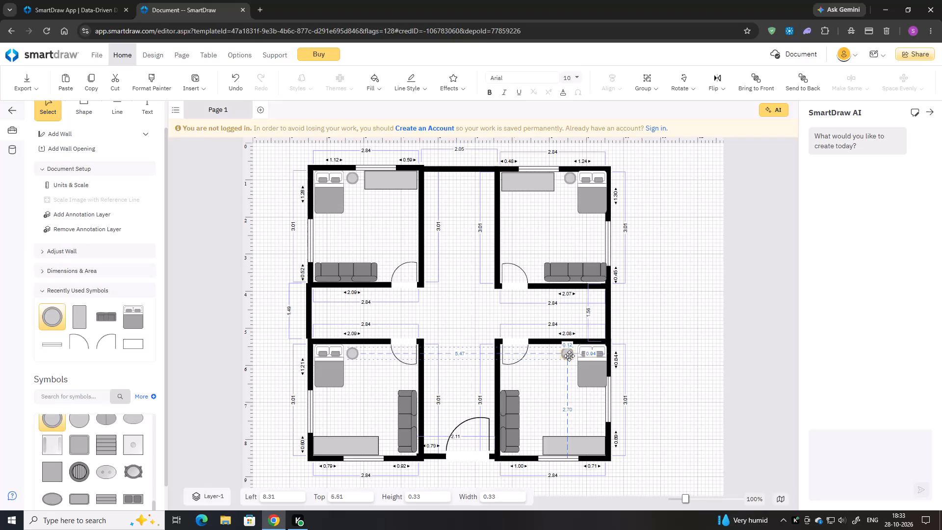
pyautogui.moveTo(569, 356); pyautogui.dragTo(570, 356)
pyautogui.press('Up')
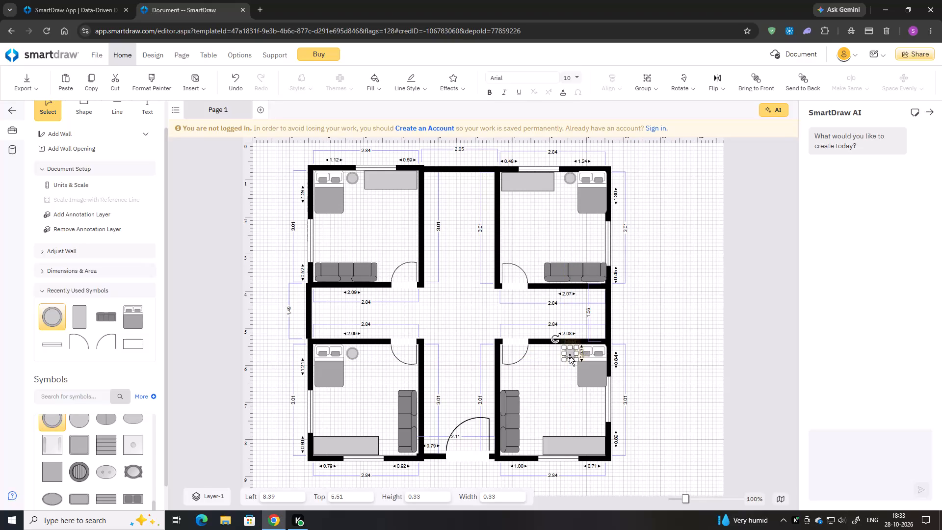
pyautogui.press('Up')
pyautogui.press('Up')
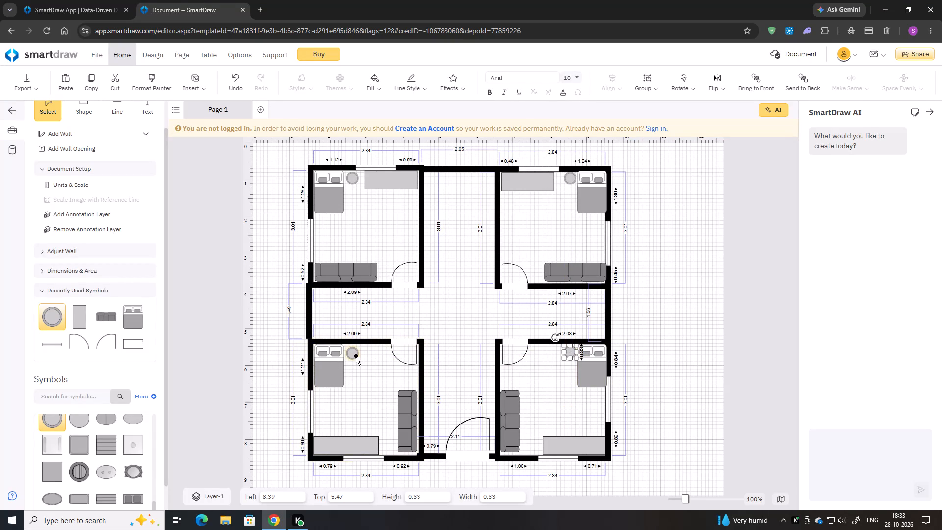
# Nudge the lower-left room's round table up and slightly left, to about 2.51, 5.47.
pyautogui.click(356, 356)
pyautogui.press('Up')
pyautogui.press('Up')
pyautogui.press('Up')
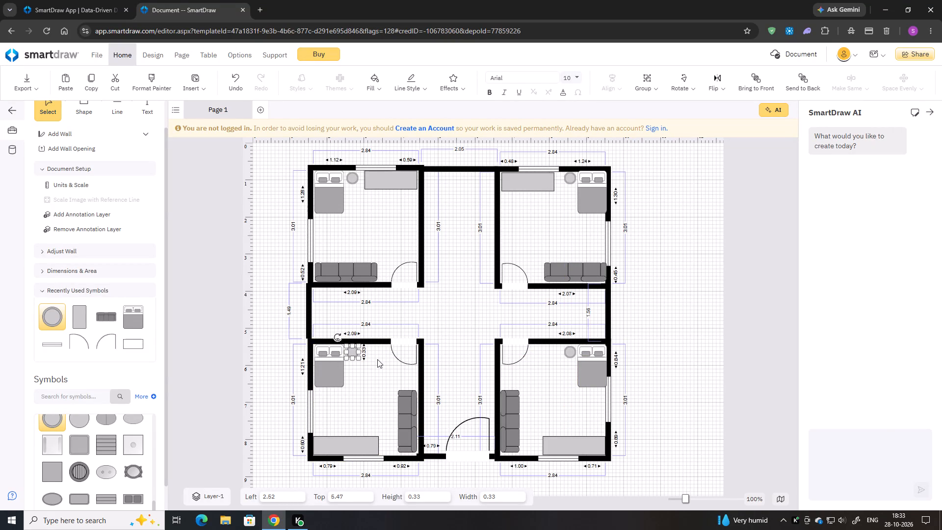
pyautogui.press('Left')
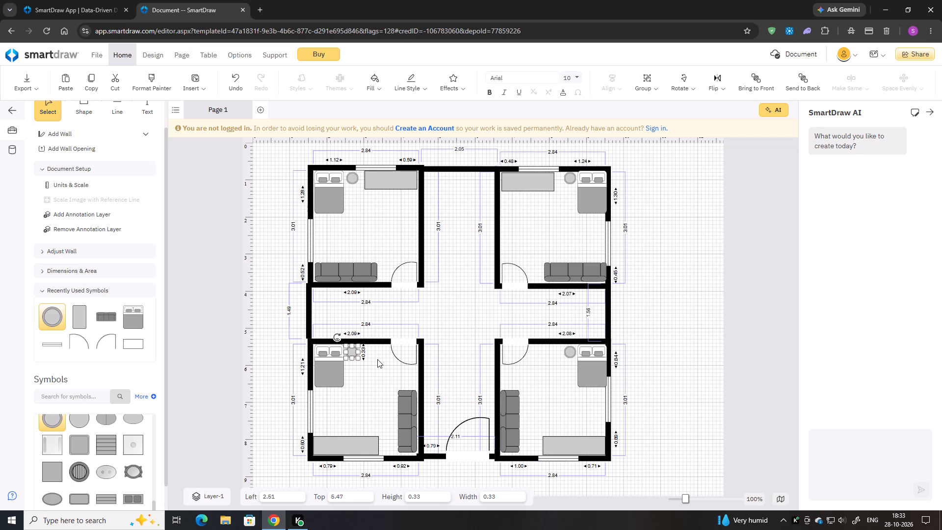
pyautogui.click(360, 299)
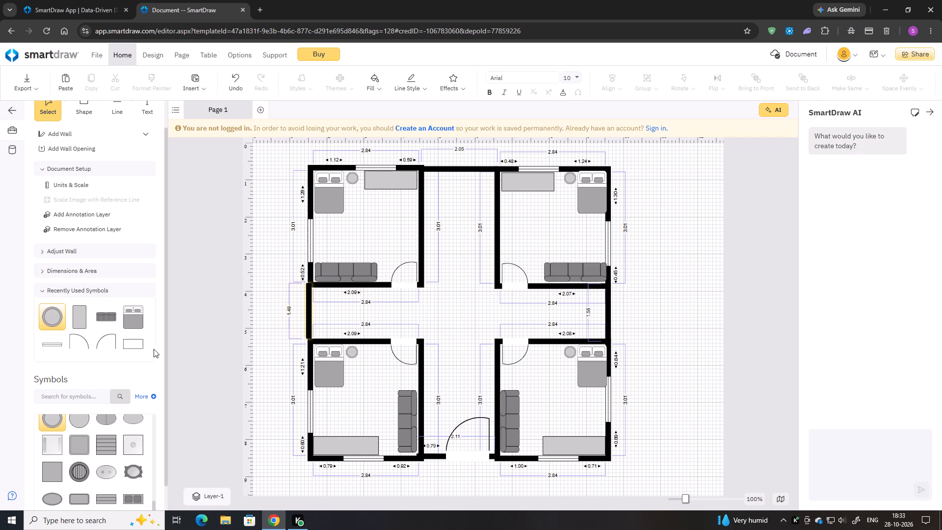
# Look through the table symbols and the categories below them in the symbol library.
pyautogui.scroll(-1, 129, 386)
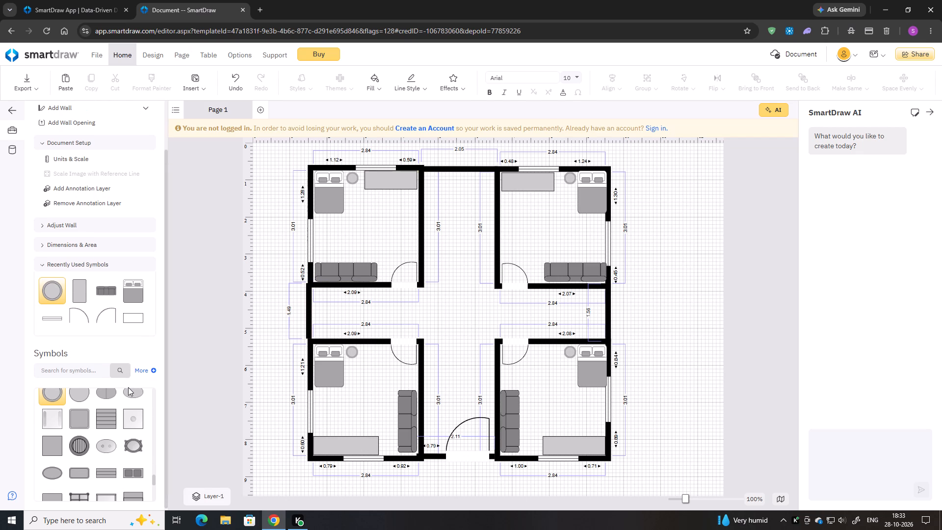
pyautogui.scroll(-1, 128, 387)
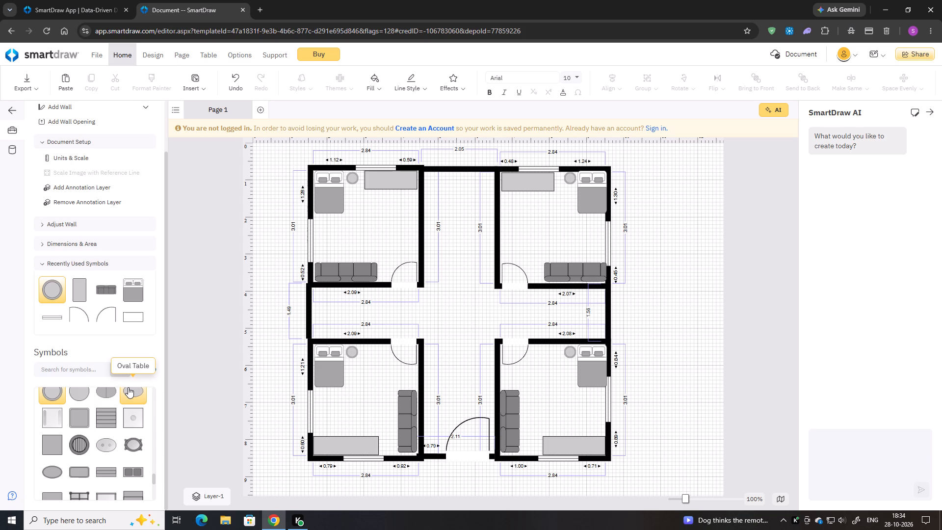
pyautogui.scroll(-1, 120, 426)
pyautogui.scroll(-1, 122, 466)
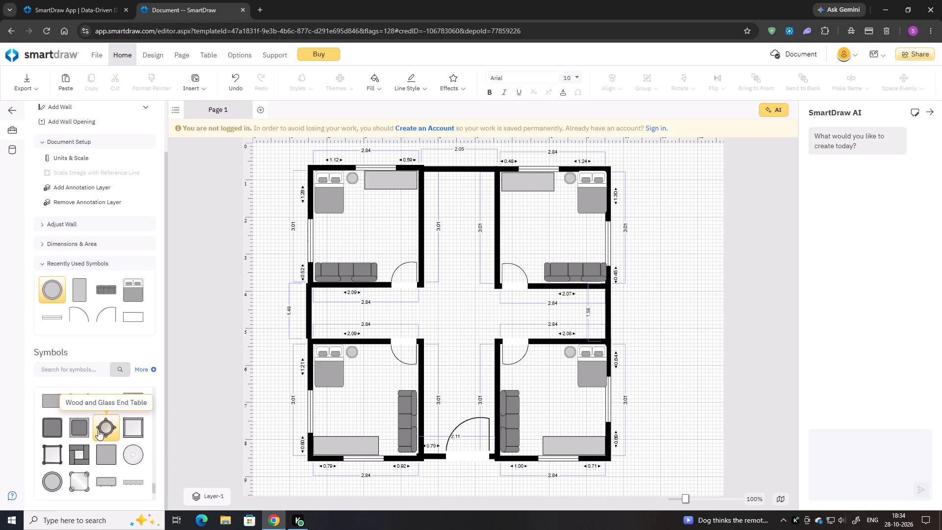
pyautogui.click(87, 373)
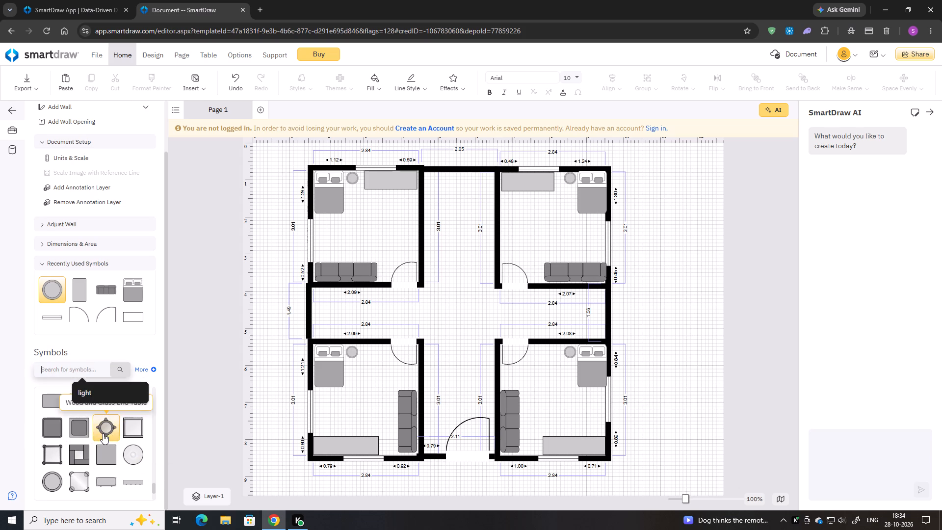
pyautogui.scroll(-3, 111, 446)
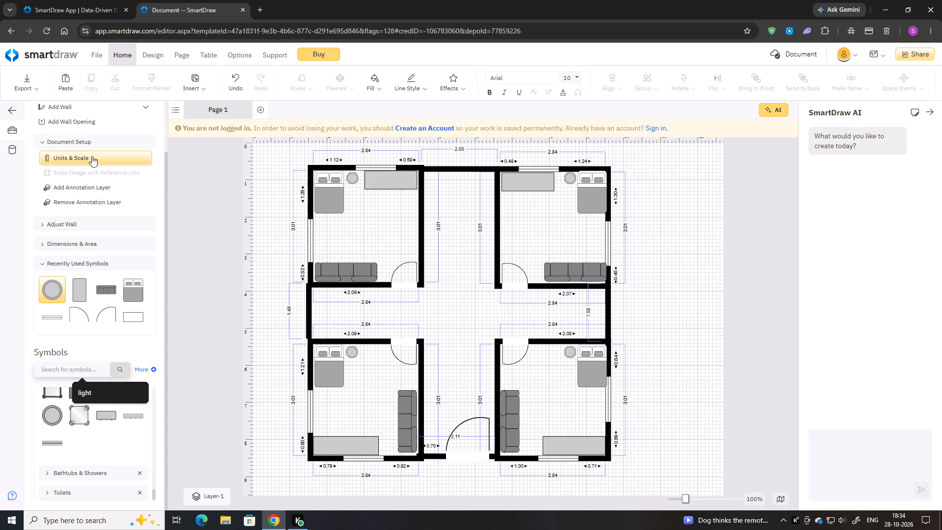
# Add a vertical wall about 1.4 long across each side arm of the cross-shaped space, enclosing a small room at each outer end.
pyautogui.scroll(1, 79, 166)
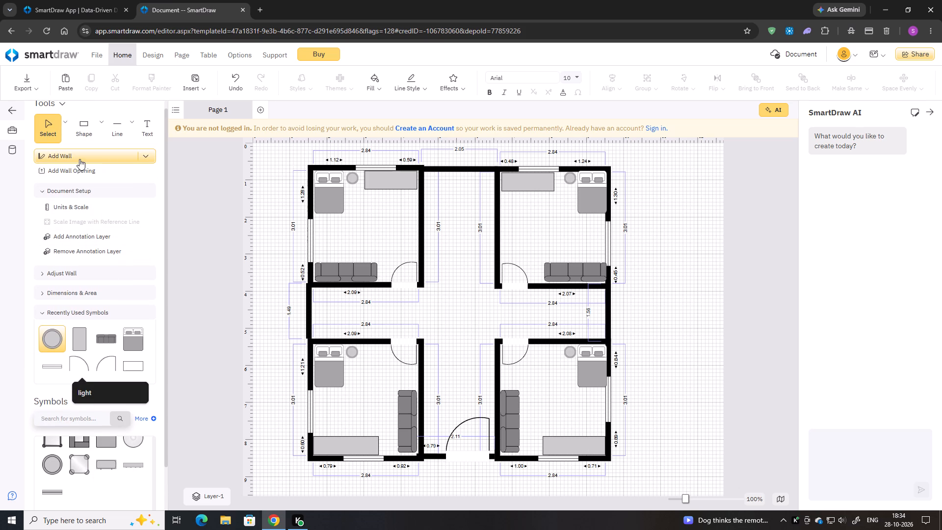
pyautogui.click(81, 158)
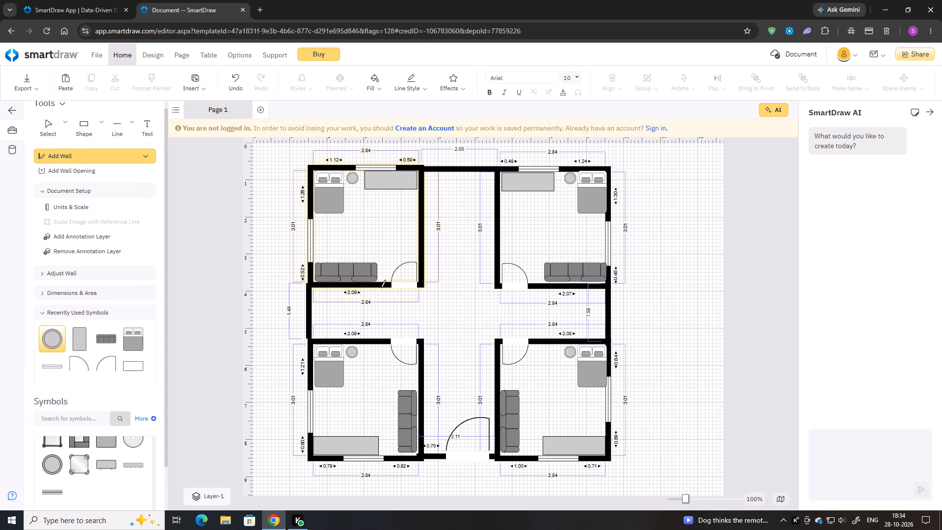
pyautogui.click(379, 287)
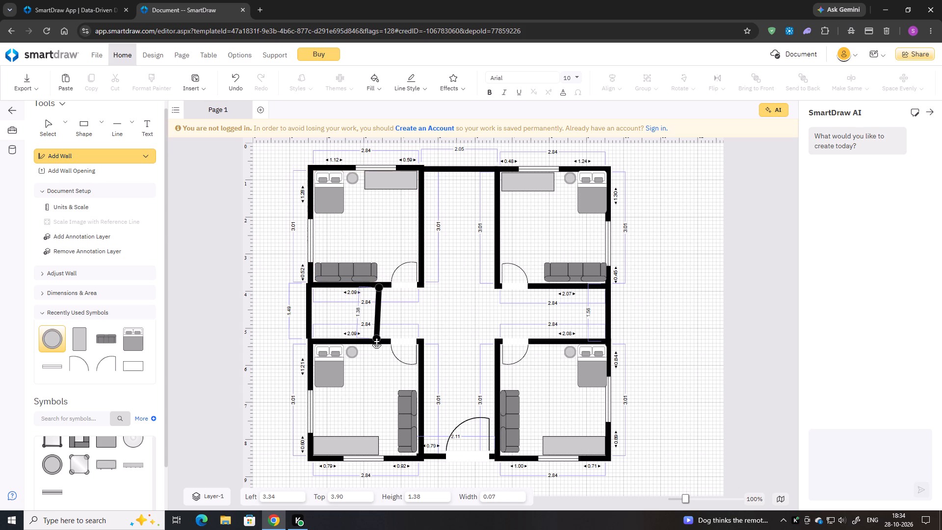
pyautogui.click(379, 336)
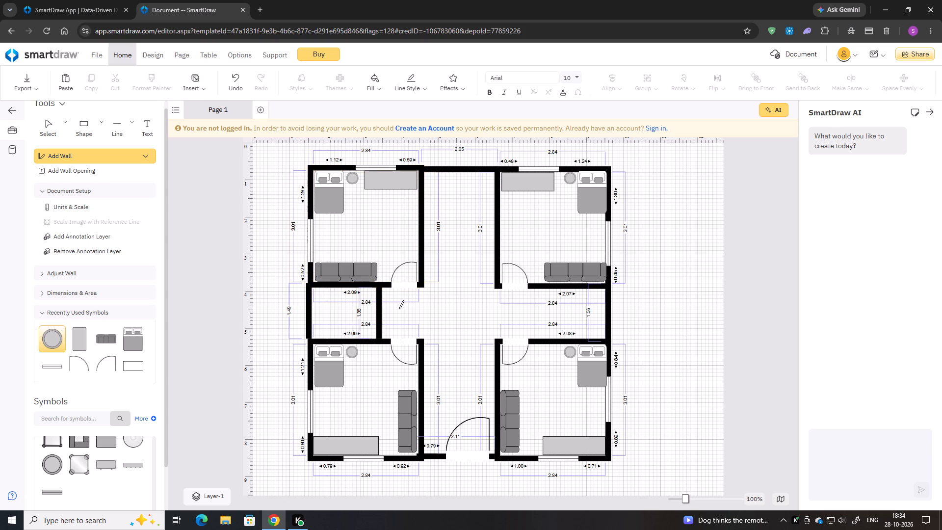
pyautogui.click(546, 287)
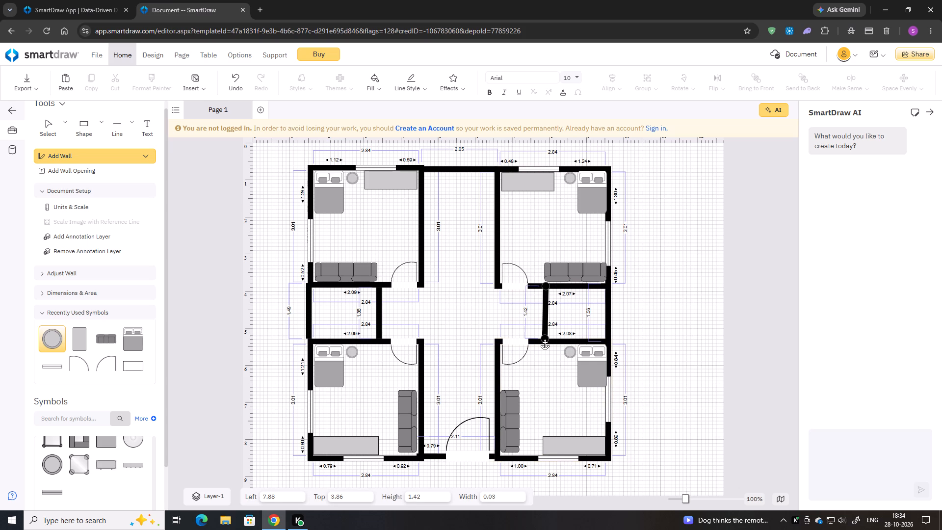
pyautogui.click(545, 338)
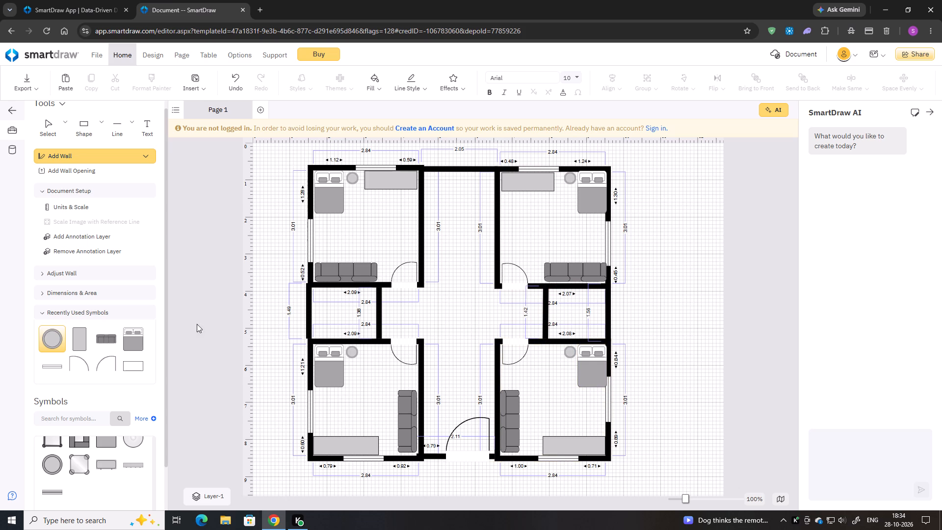
# Place a 0.71-wide door in the new left wall, opening into the small room, near the wall's lower end at about 2.79, 4.55.
pyautogui.moveTo(83, 371); pyautogui.dragTo(151, 364)
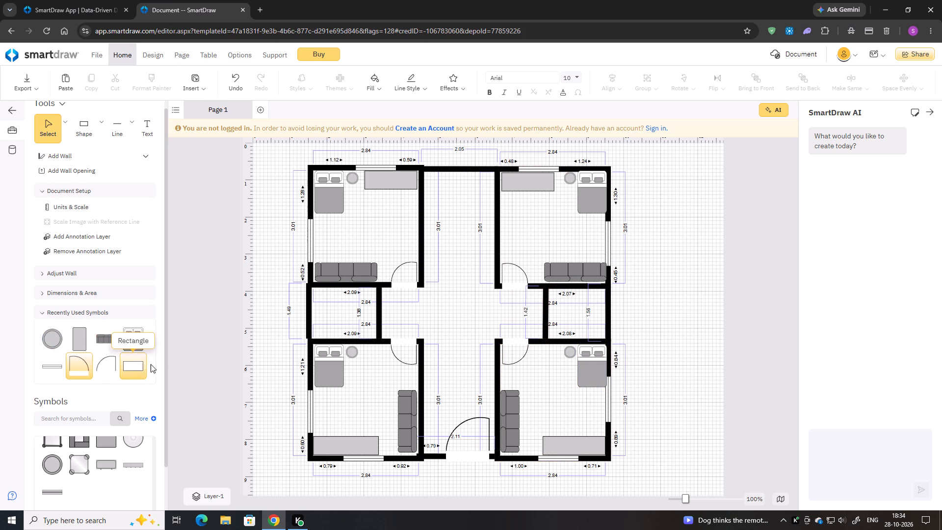
pyautogui.moveTo(151, 364); pyautogui.dragTo(387, 311)
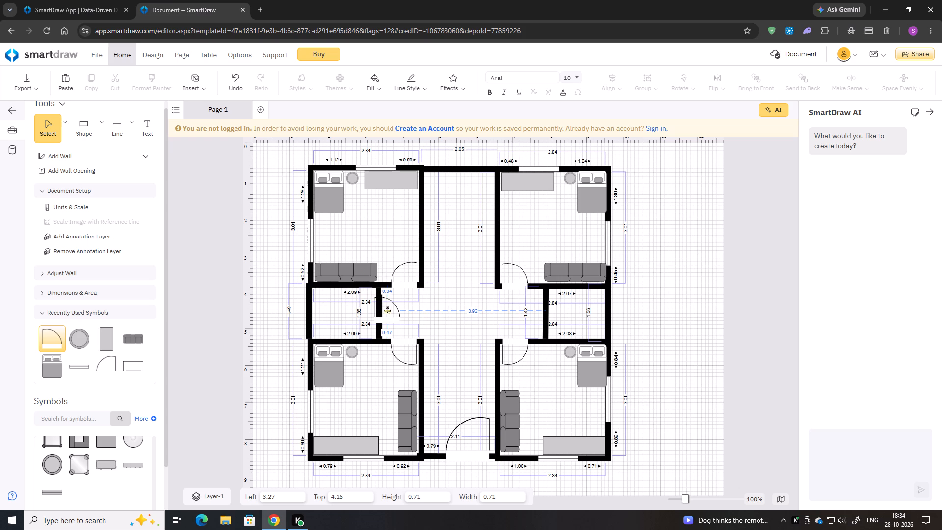
pyautogui.moveTo(387, 311); pyautogui.dragTo(379, 311)
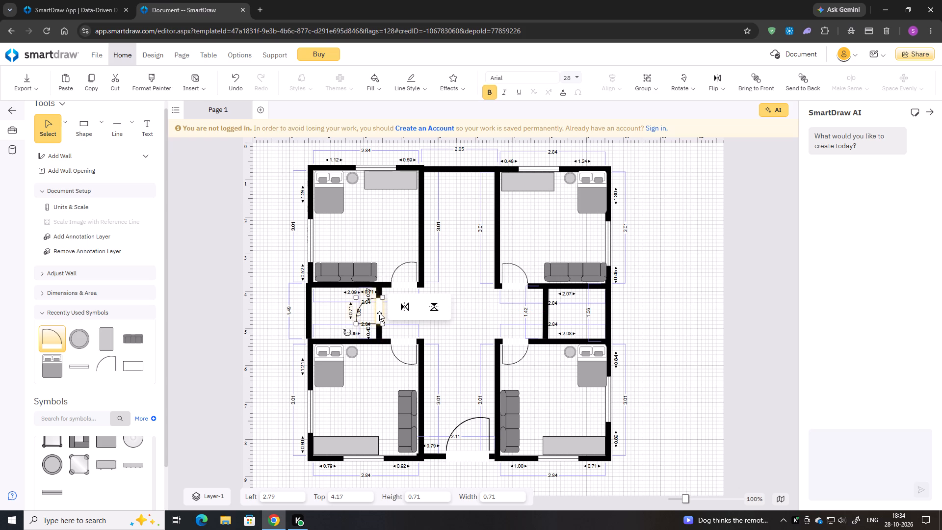
pyautogui.moveTo(379, 313); pyautogui.dragTo(377, 327)
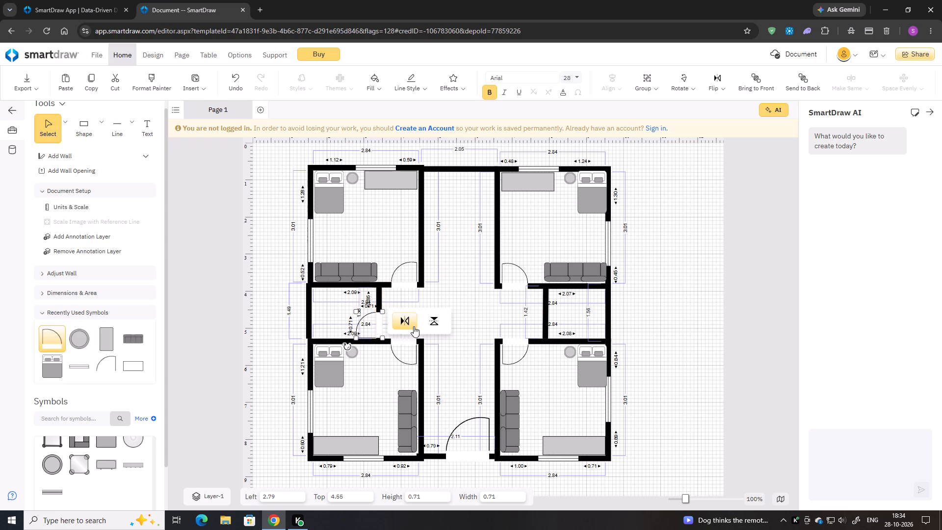
# Place a 0.71-wide door near the lower end of the new right wall and flip it horizontally to open into the small room.
pyautogui.moveTo(115, 368); pyautogui.dragTo(133, 365)
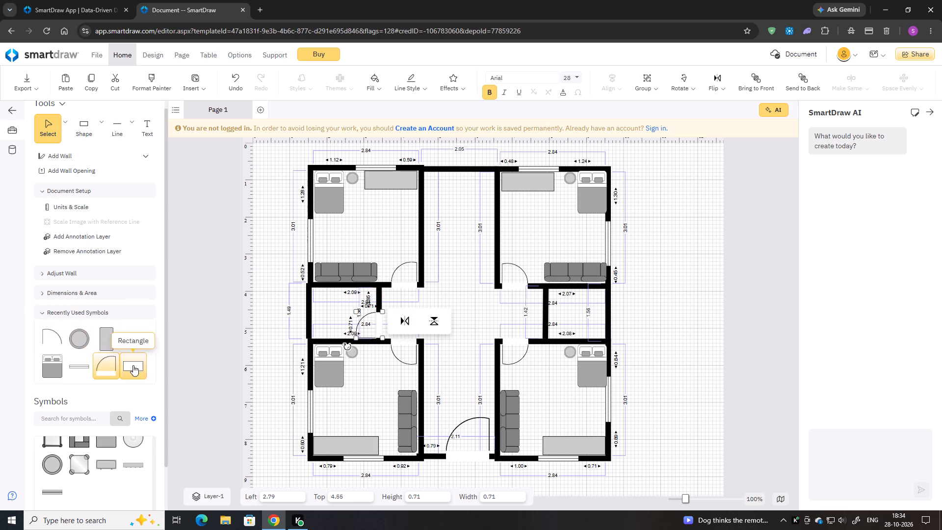
pyautogui.moveTo(133, 365); pyautogui.dragTo(541, 315)
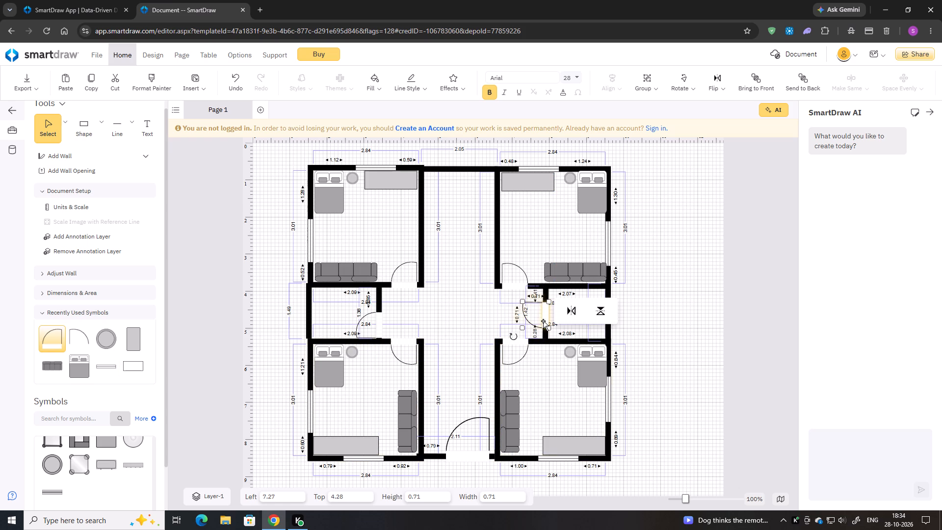
pyautogui.moveTo(548, 315); pyautogui.dragTo(548, 326)
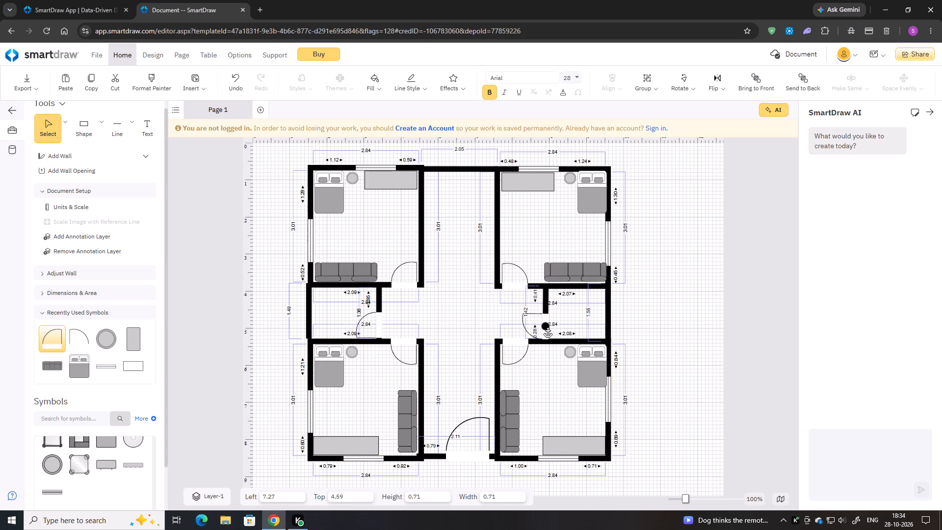
pyautogui.moveTo(548, 326); pyautogui.dragTo(548, 323)
pyautogui.click(594, 317)
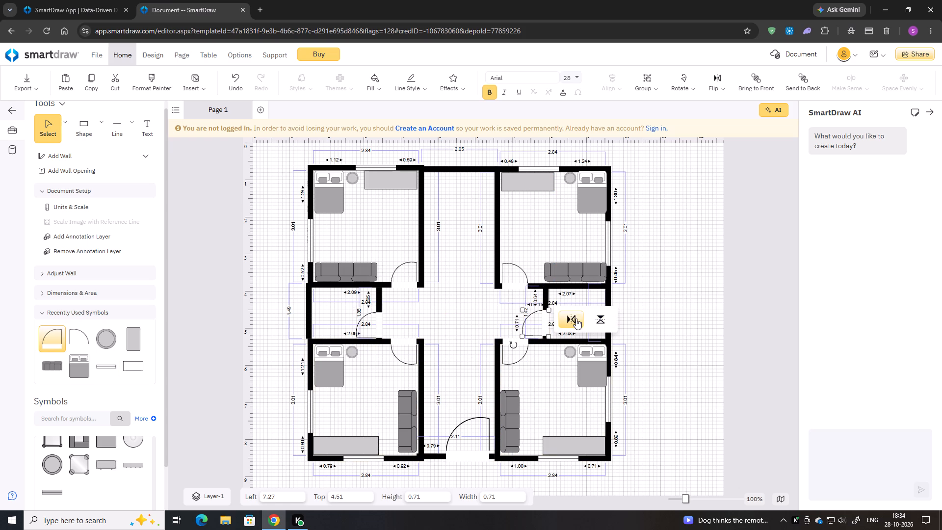
pyautogui.click(576, 318)
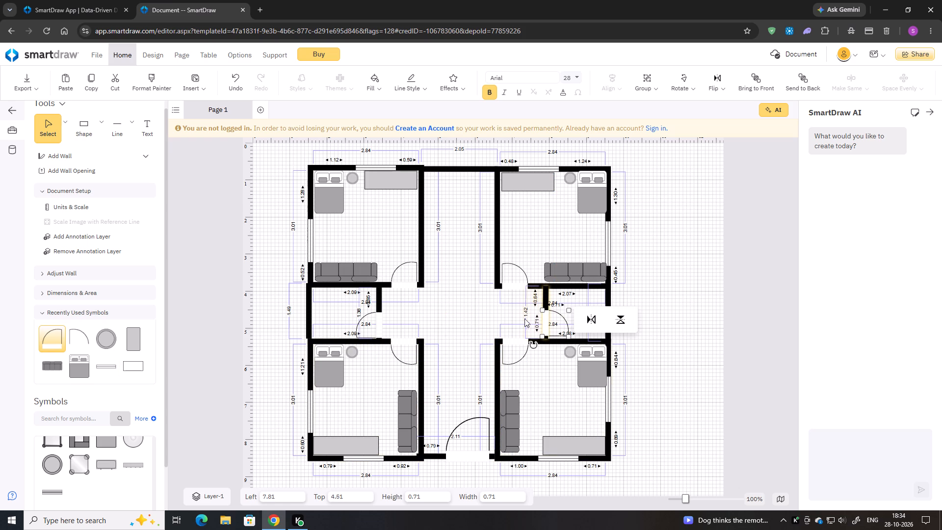
pyautogui.click(512, 315)
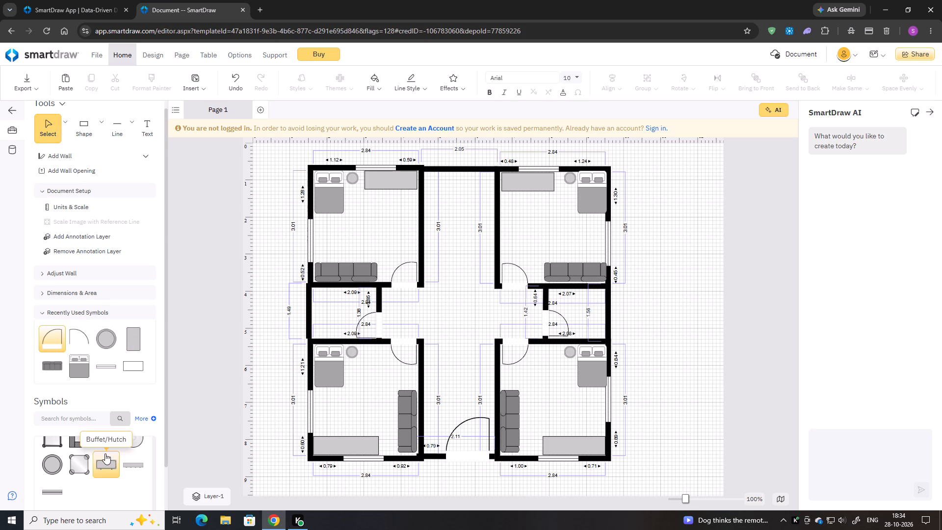
# Place a Residential Toilet - 2 symbol in the left small room and rotate it so its tank faces the outer wall.
pyautogui.scroll(-2, 105, 453)
pyautogui.click(58, 492)
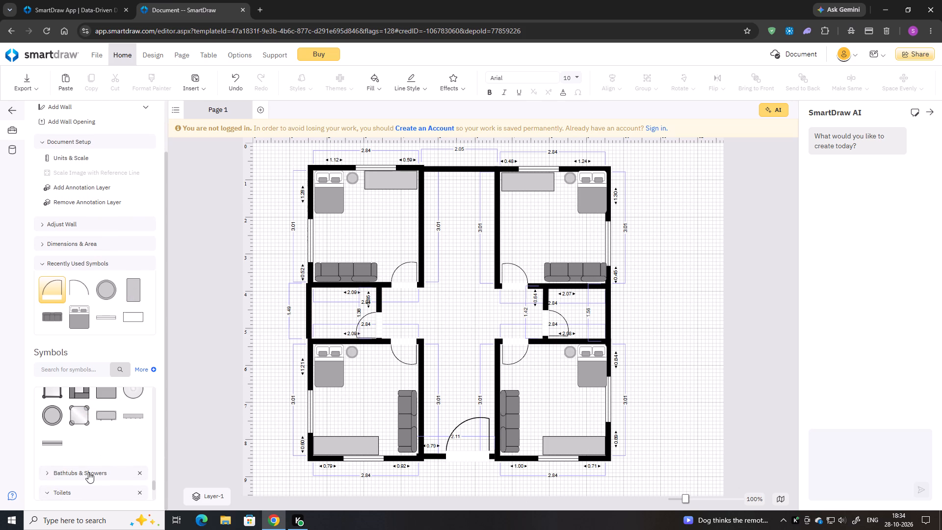
pyautogui.scroll(-3, 88, 472)
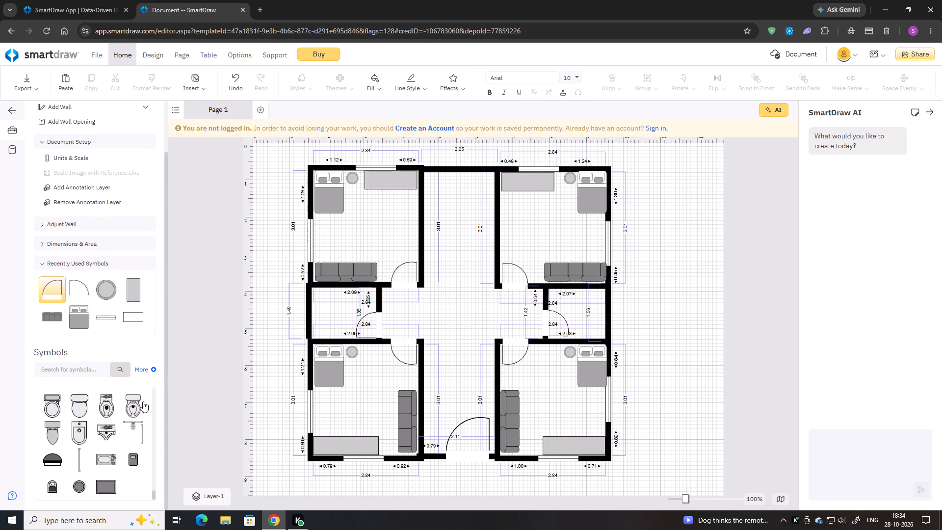
pyautogui.moveTo(77, 405); pyautogui.dragTo(312, 324)
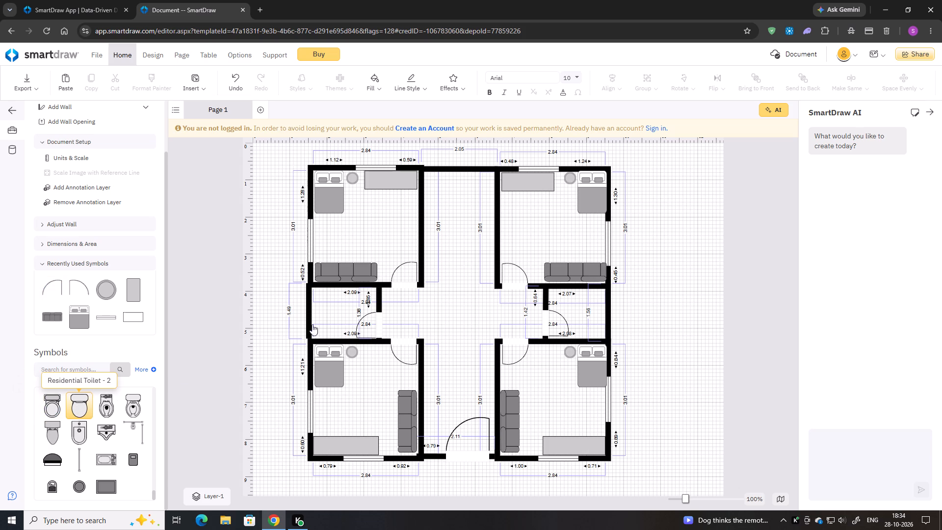
pyautogui.moveTo(312, 324); pyautogui.dragTo(335, 312)
pyautogui.moveTo(319, 294); pyautogui.dragTo(316, 331)
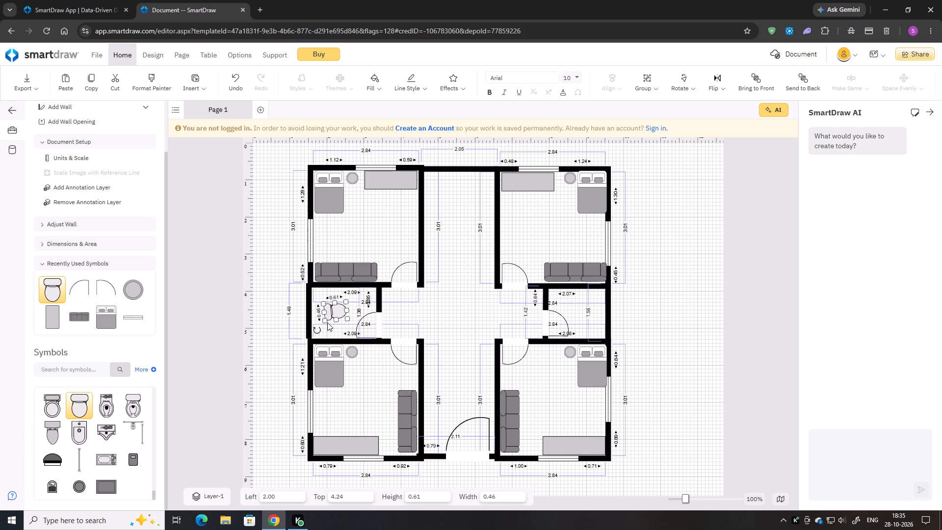
pyautogui.click(320, 327)
# Move the toilet into the upper-left corner of the left small room, at about 1.68, 3.82.
pyautogui.moveTo(335, 311); pyautogui.dragTo(335, 310)
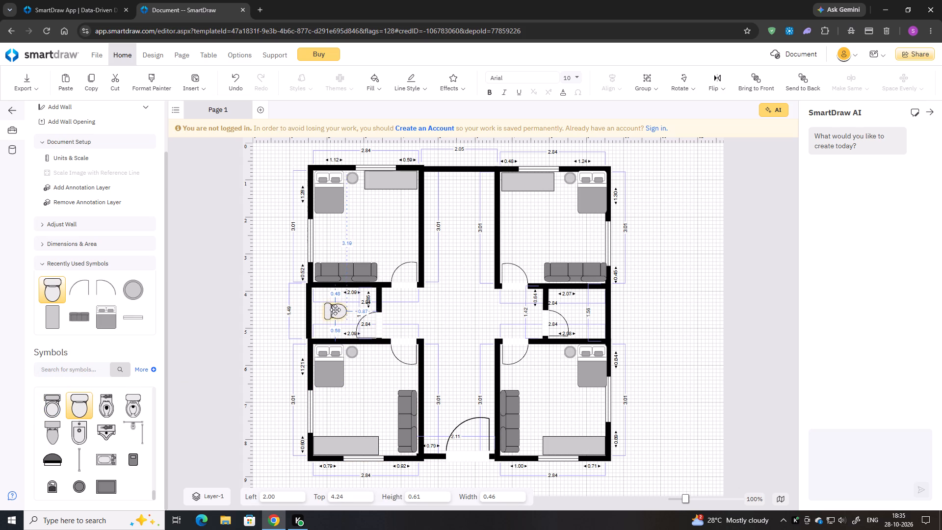
pyautogui.moveTo(335, 310); pyautogui.dragTo(323, 296)
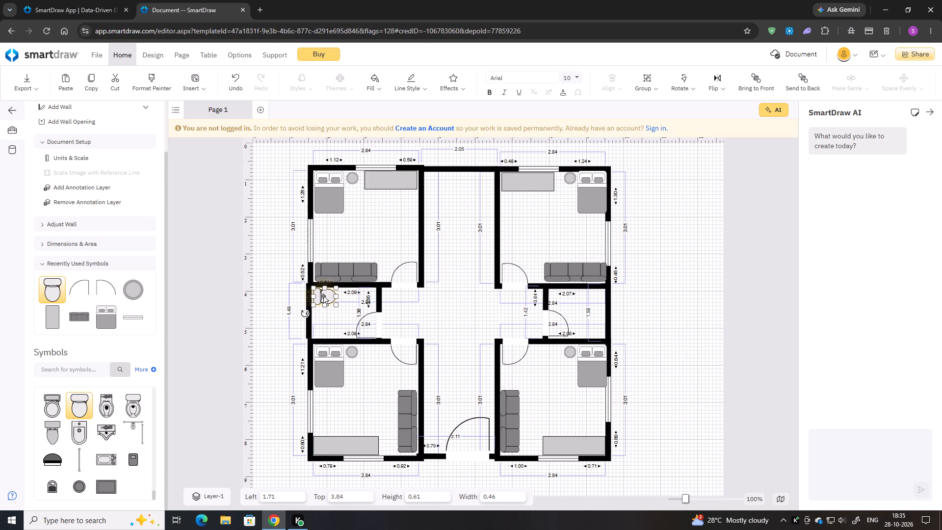
pyautogui.press('Left')
pyautogui.press('Left')
pyautogui.press('Up')
pyautogui.press('Left')
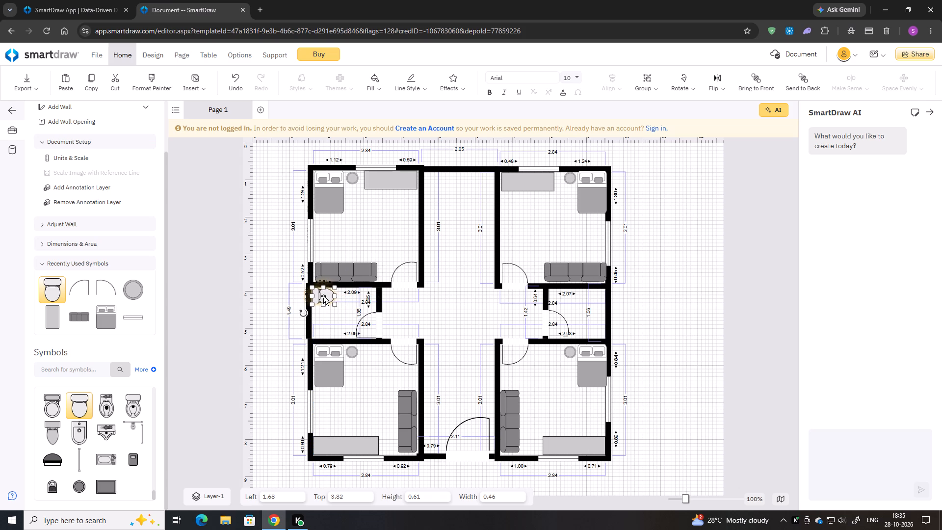
# Duplicate the toilet and rotate the copy so it faces the opposite direction, with its tank on the right.
pyautogui.hotkey('ctrl', 'c')
pyautogui.hotkey('ctrl', 'v')
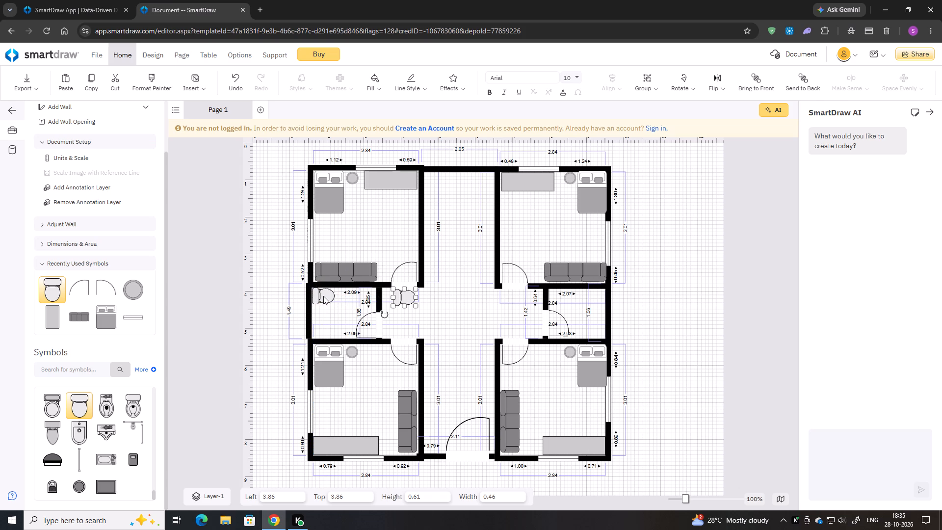
pyautogui.moveTo(382, 317); pyautogui.dragTo(428, 309)
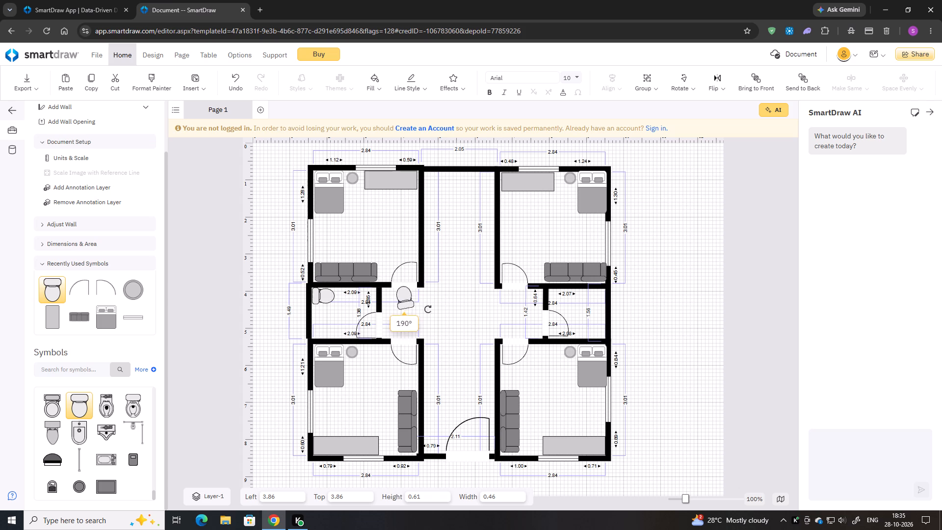
pyautogui.moveTo(428, 309); pyautogui.dragTo(455, 261)
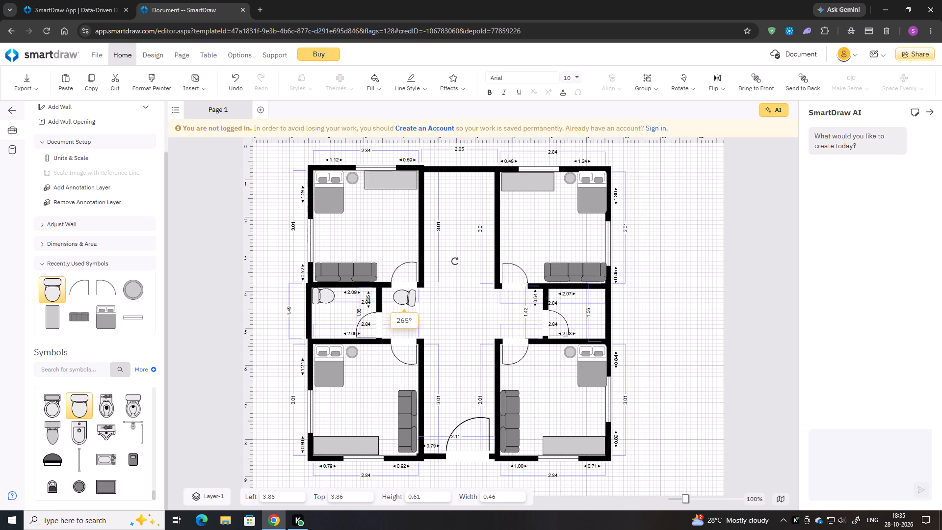
pyautogui.moveTo(455, 261); pyautogui.dragTo(456, 251)
# Move the toilet copy into the upper-right corner of the right small room, at about 8.97, 3.87.
pyautogui.moveTo(404, 298); pyautogui.dragTo(489, 304)
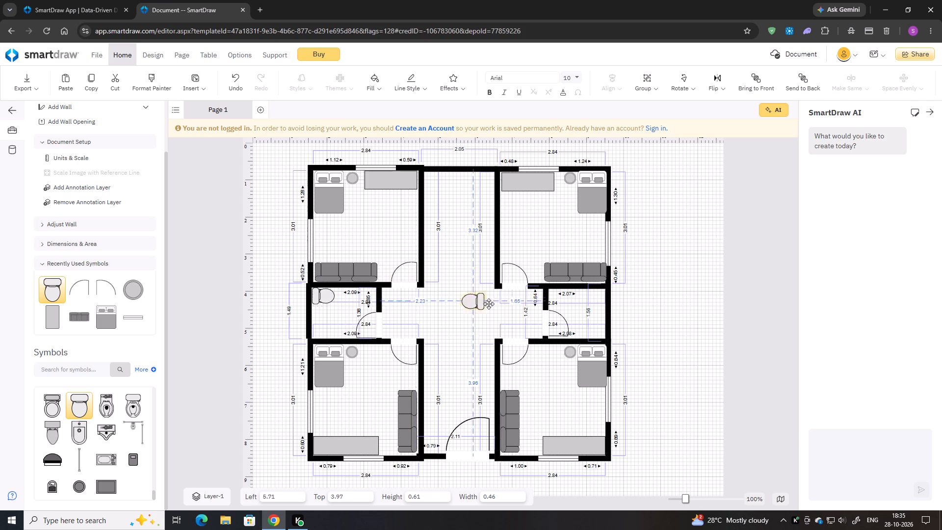
pyautogui.moveTo(489, 304); pyautogui.dragTo(592, 299)
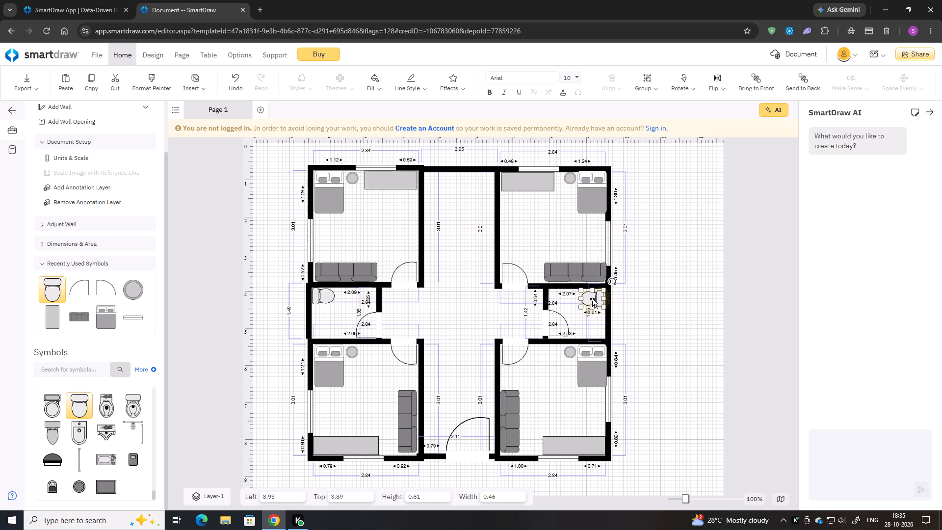
pyautogui.press('Right')
pyautogui.press('Right')
pyautogui.press('Up')
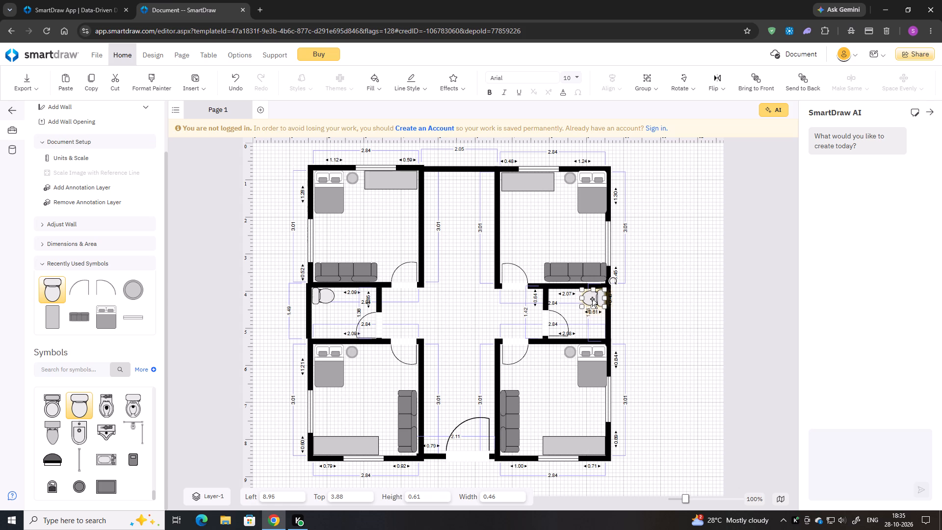
pyautogui.press('Up')
pyautogui.press('Right')
# Place a Trash Can/Waste Bin symbol against the outer wall of the left small room, just below the toilet, at about 1.59, 4.37.
pyautogui.click(585, 326)
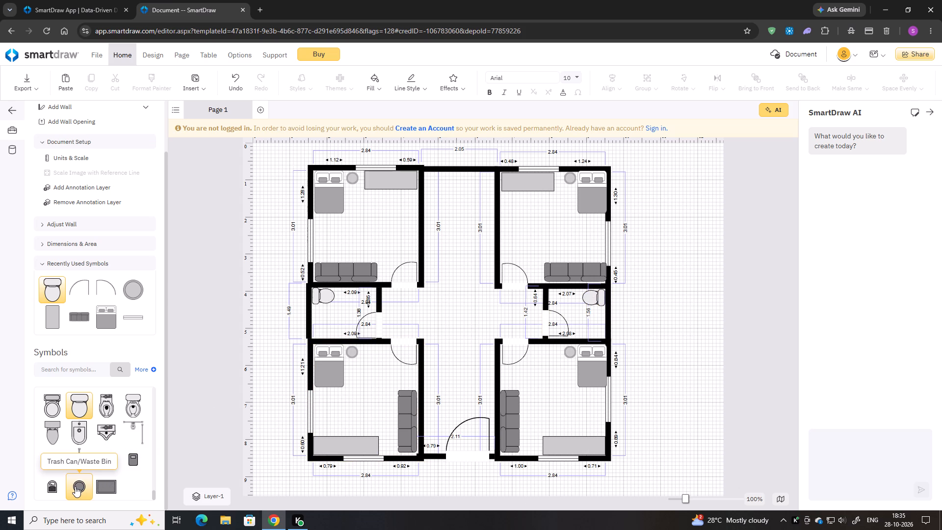
pyautogui.moveTo(75, 486); pyautogui.dragTo(264, 346)
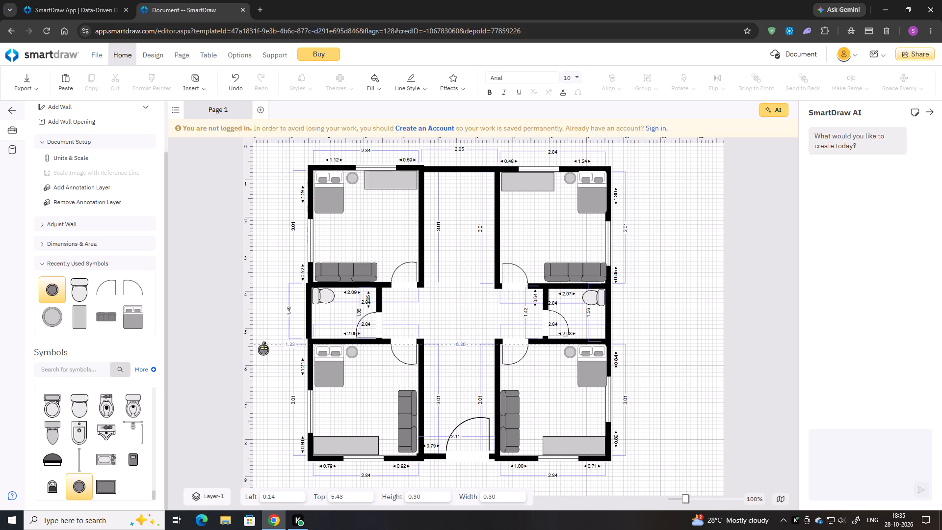
pyautogui.moveTo(264, 346); pyautogui.dragTo(315, 313)
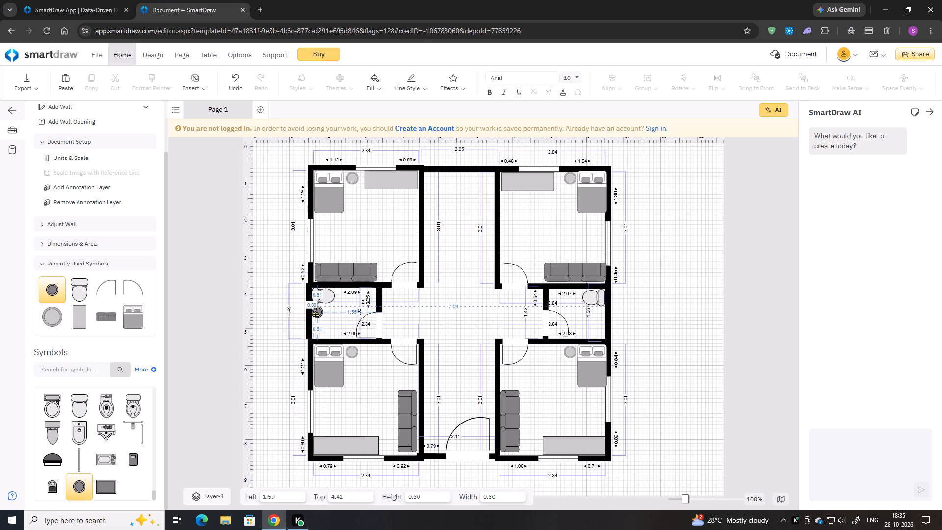
pyautogui.moveTo(315, 313); pyautogui.dragTo(316, 312)
pyautogui.press('Up')
pyautogui.press('Up')
pyautogui.press('Up')
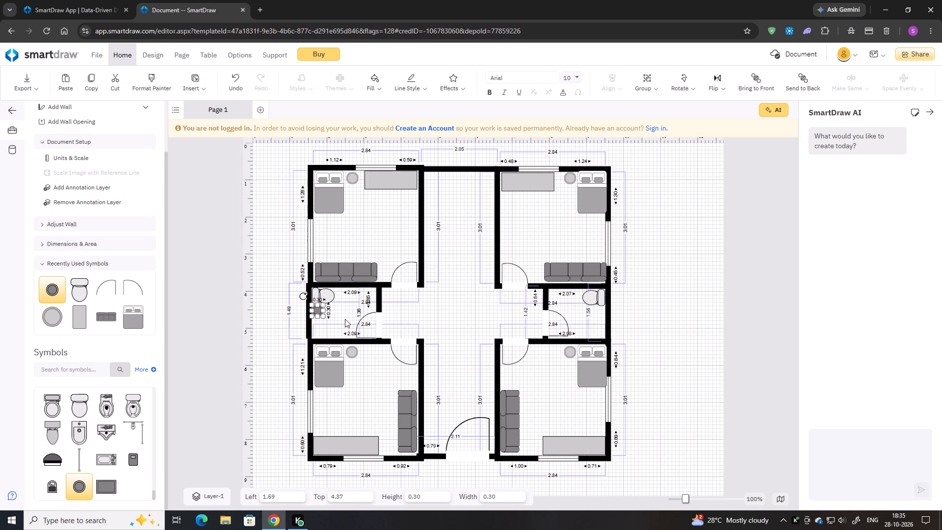
# Duplicate the waste bin and move the copy below the toilet in the right small room, at about 9.20, 4.37.
pyautogui.hotkey('ctrl', 'c')
pyautogui.hotkey('ctrl', 'v')
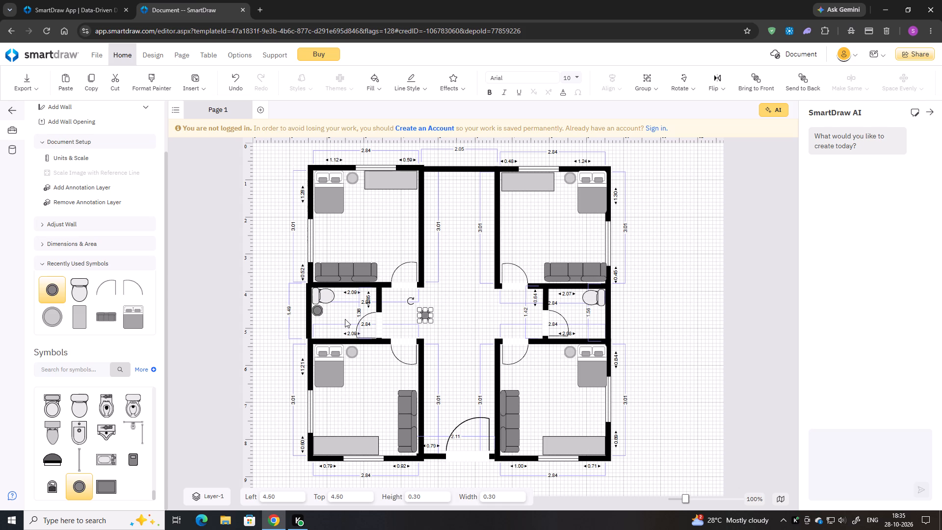
pyautogui.moveTo(424, 313); pyautogui.dragTo(579, 297)
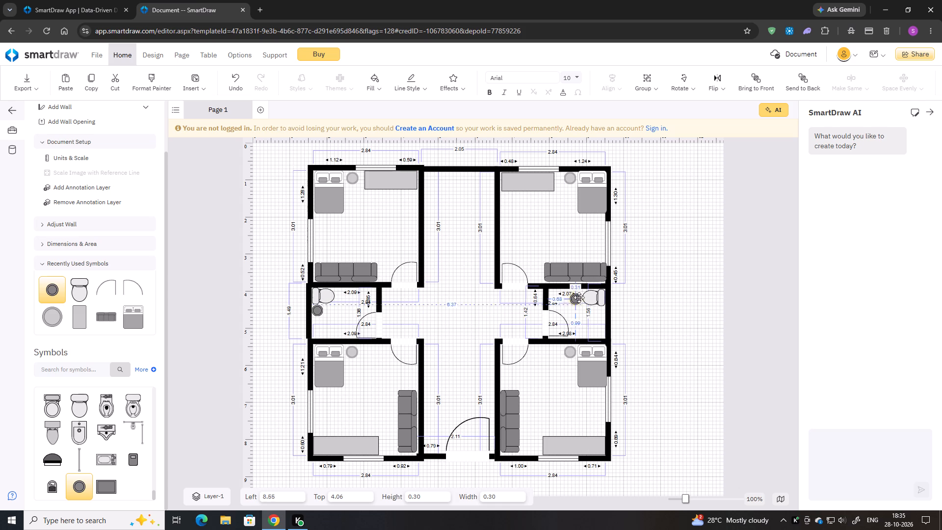
pyautogui.moveTo(579, 297); pyautogui.dragTo(598, 311)
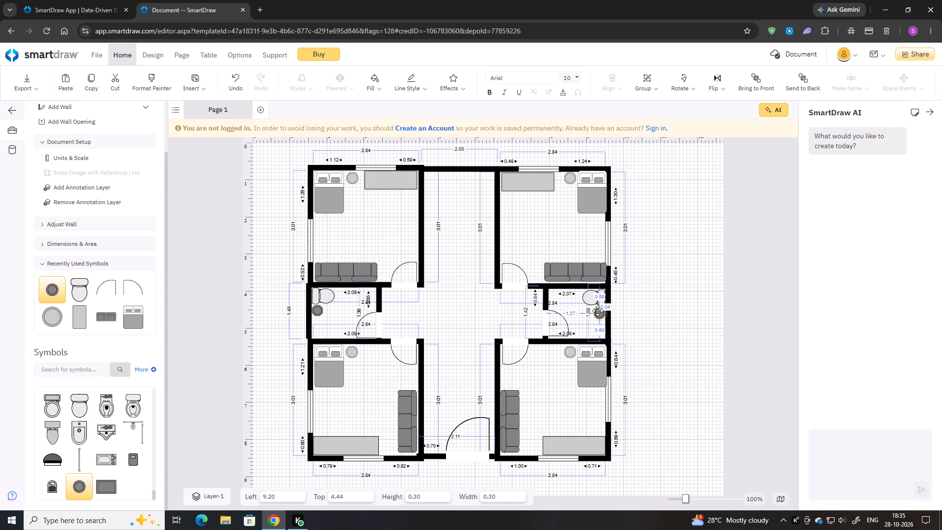
pyautogui.moveTo(598, 311); pyautogui.dragTo(598, 310)
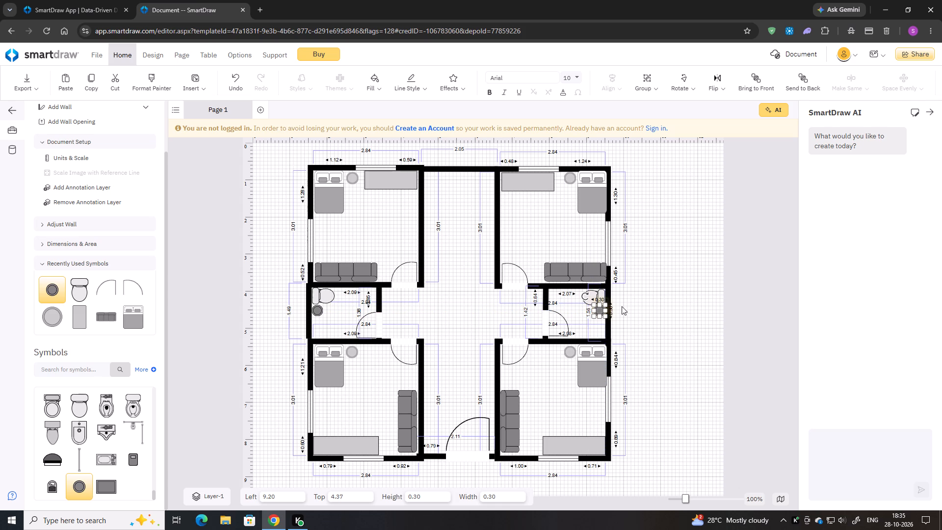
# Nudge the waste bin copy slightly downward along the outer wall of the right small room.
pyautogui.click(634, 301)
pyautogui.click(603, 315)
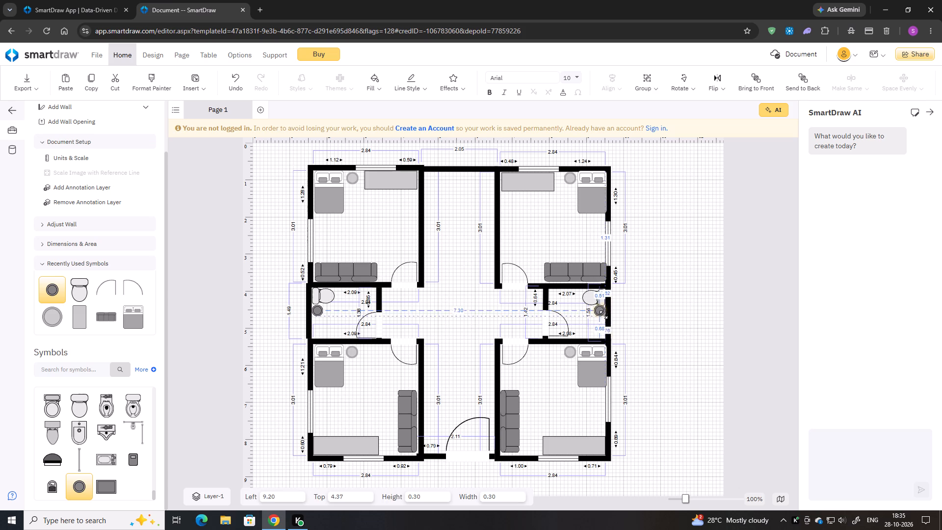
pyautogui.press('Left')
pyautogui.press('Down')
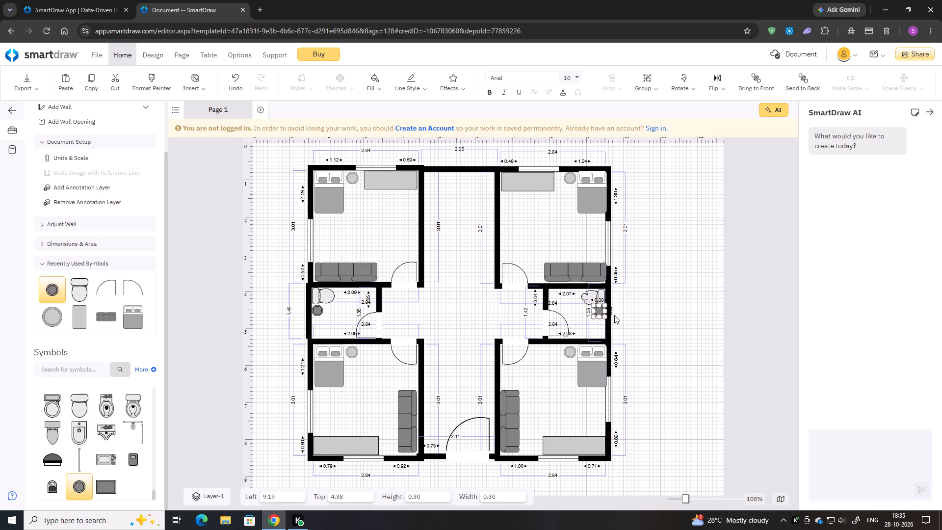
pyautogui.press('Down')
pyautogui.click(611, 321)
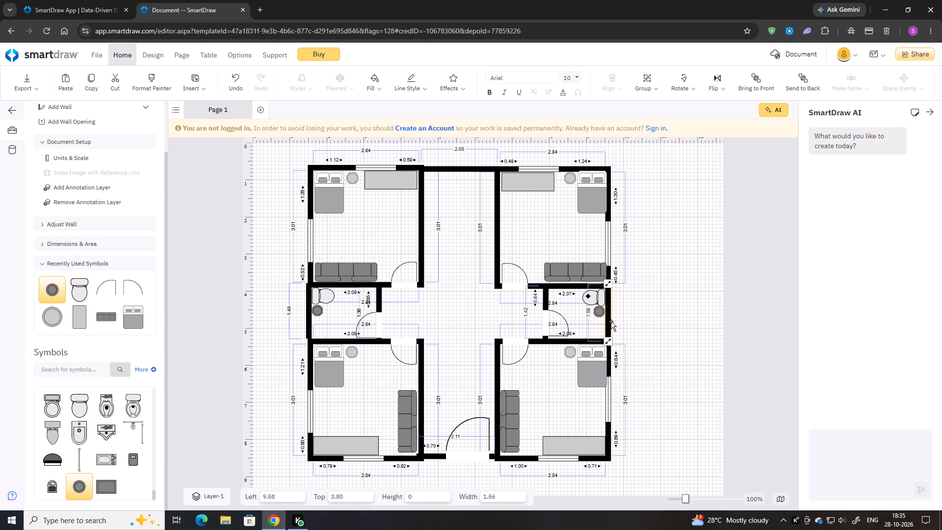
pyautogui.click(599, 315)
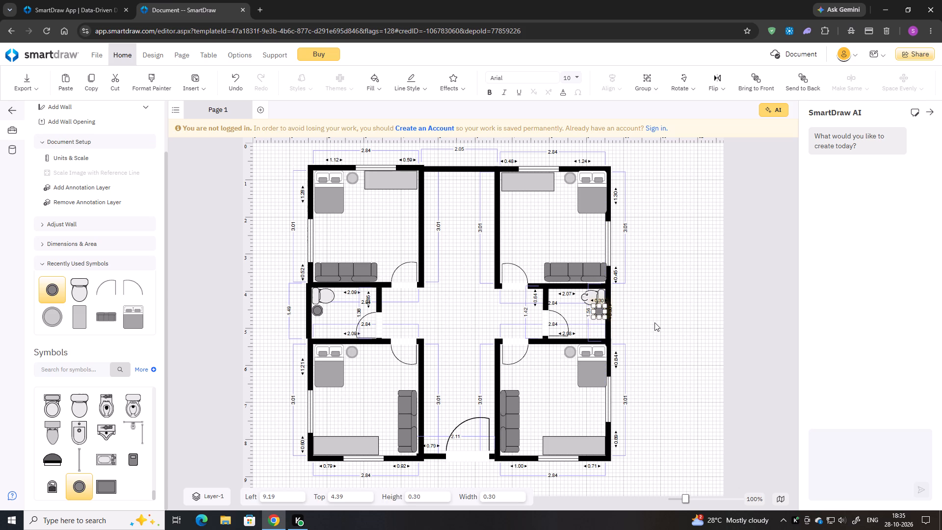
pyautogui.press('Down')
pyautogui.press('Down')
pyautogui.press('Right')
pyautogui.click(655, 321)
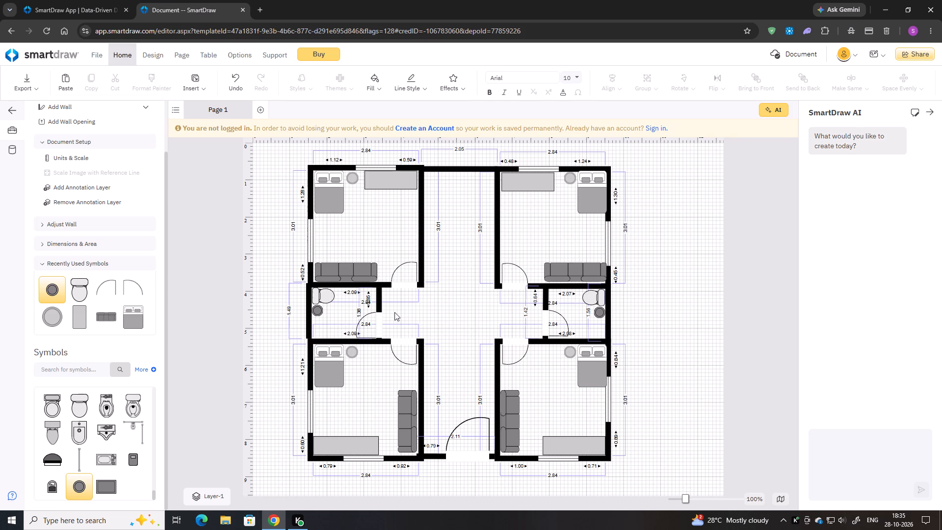
# Place a Combination Bath/Shower symbol in the left small room and rotate it so its faucet end faces the outer wall.
pyautogui.scroll(-3, 105, 454)
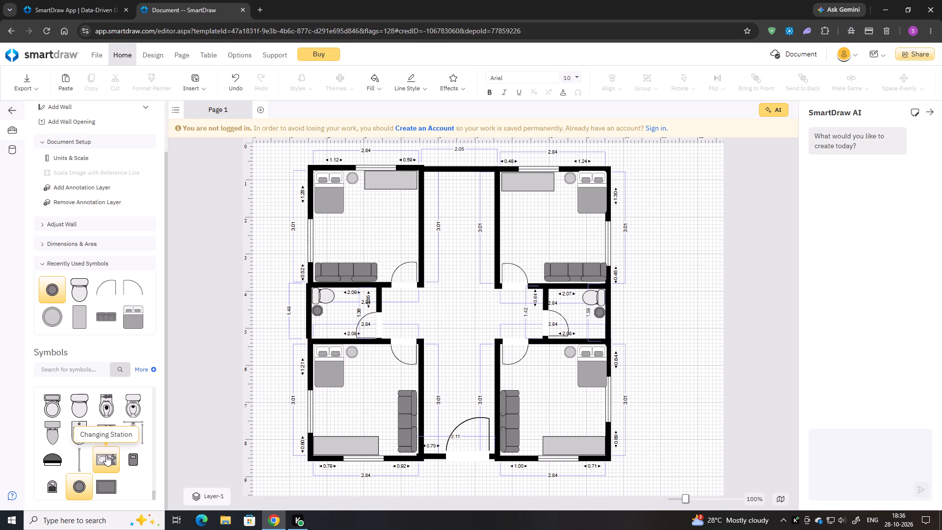
pyautogui.scroll(2, 106, 455)
pyautogui.click(85, 459)
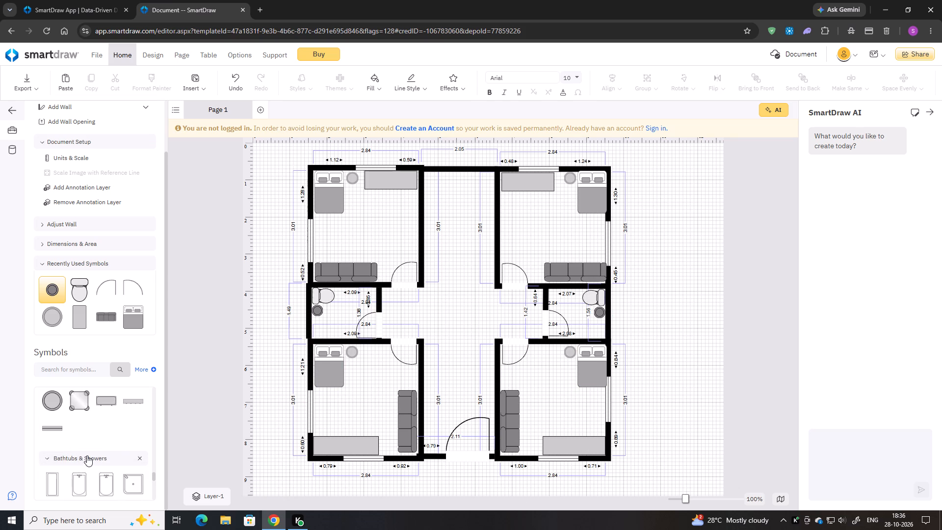
pyautogui.scroll(-1, 87, 455)
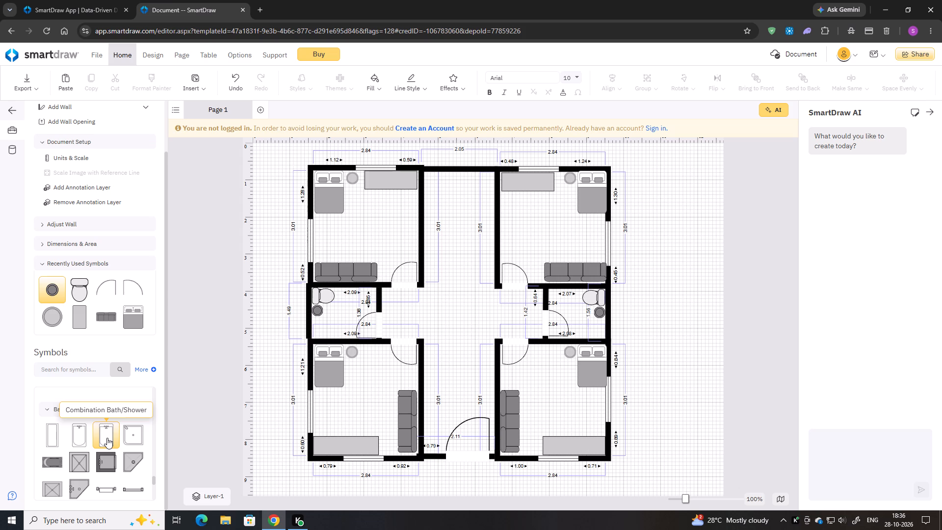
pyautogui.moveTo(107, 438); pyautogui.dragTo(347, 362)
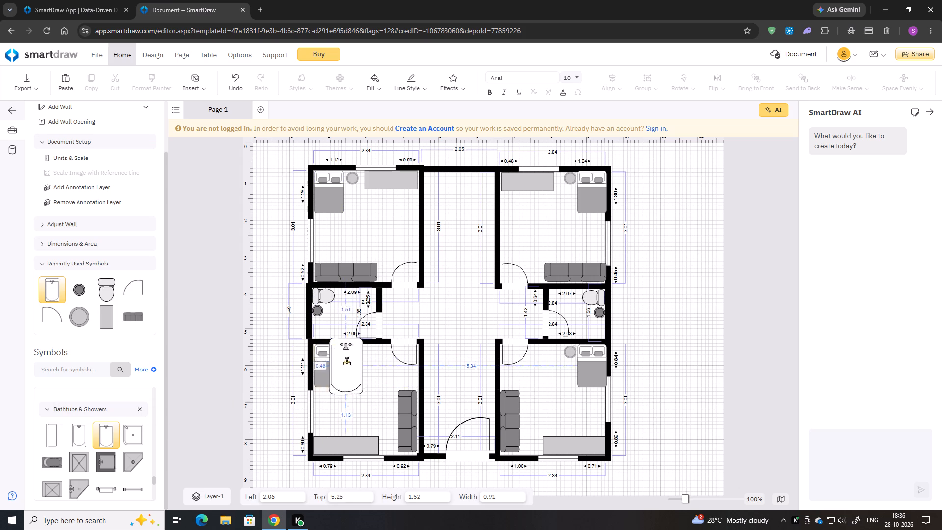
pyautogui.moveTo(347, 362); pyautogui.dragTo(362, 346)
pyautogui.click(379, 373)
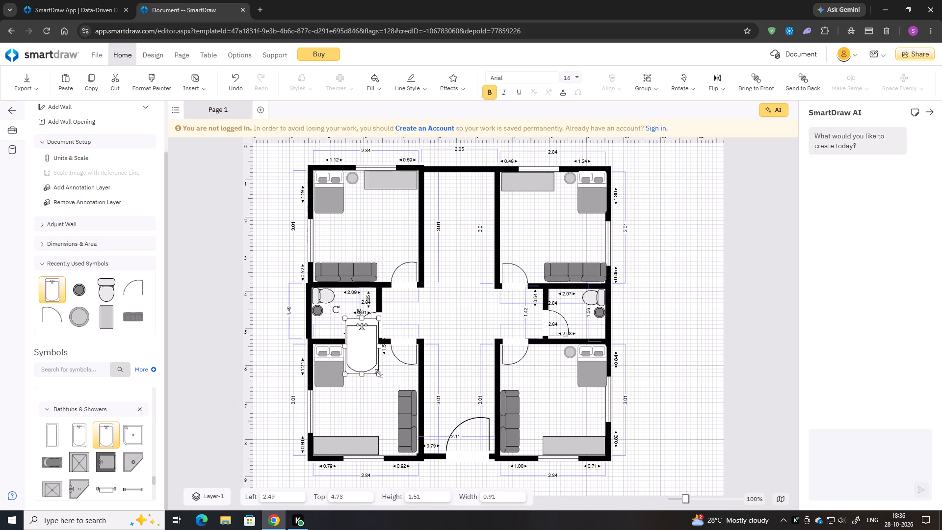
pyautogui.moveTo(334, 306); pyautogui.dragTo(323, 377)
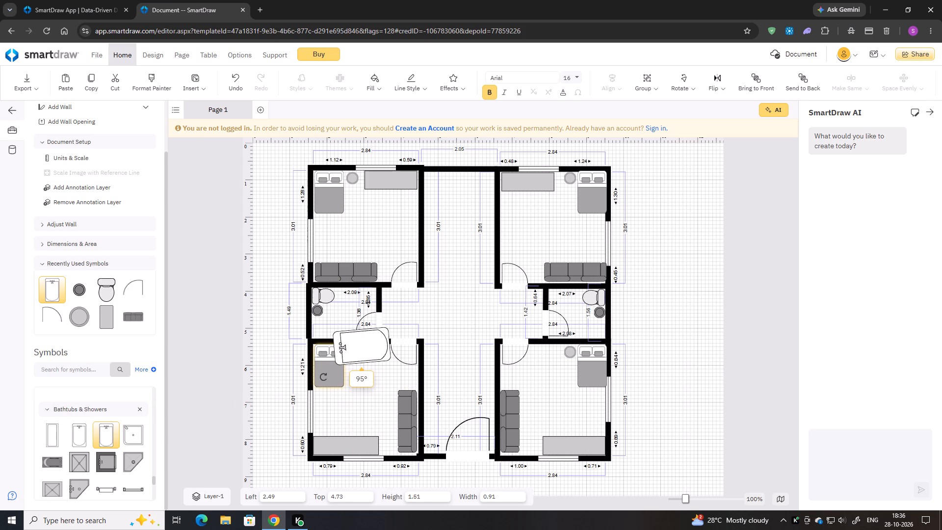
pyautogui.moveTo(323, 377); pyautogui.dragTo(323, 372)
pyautogui.moveTo(364, 350); pyautogui.dragTo(342, 336)
pyautogui.click(367, 351)
pyautogui.click(358, 342)
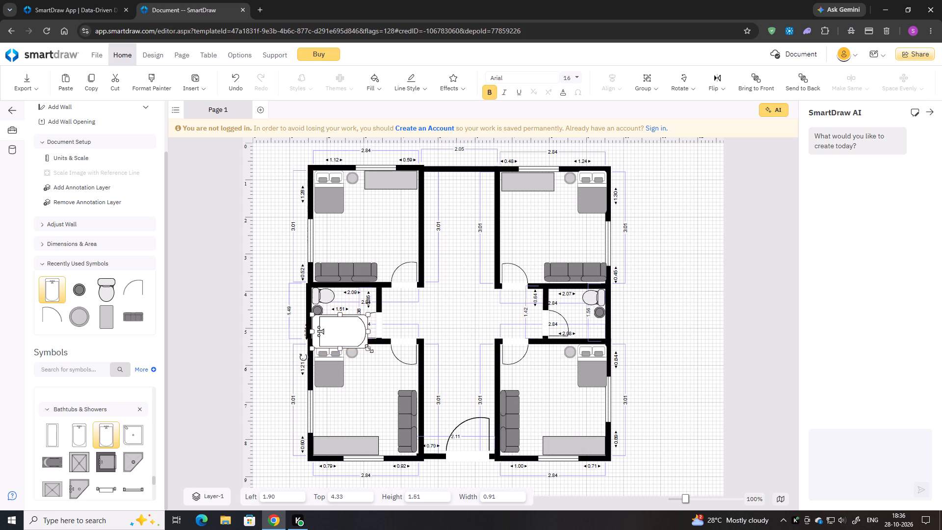
# Resize the bathtub to about 1.07 by 0.61 and fit it in the left small room's lower-left corner, moving the waste bin out of its way.
pyautogui.moveTo(369, 348); pyautogui.dragTo(348, 337)
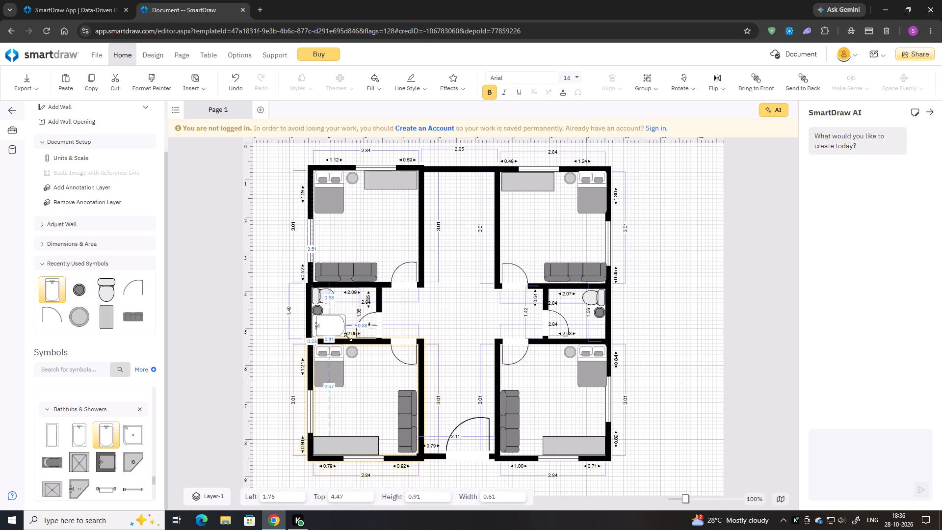
pyautogui.moveTo(348, 337); pyautogui.dragTo(349, 337)
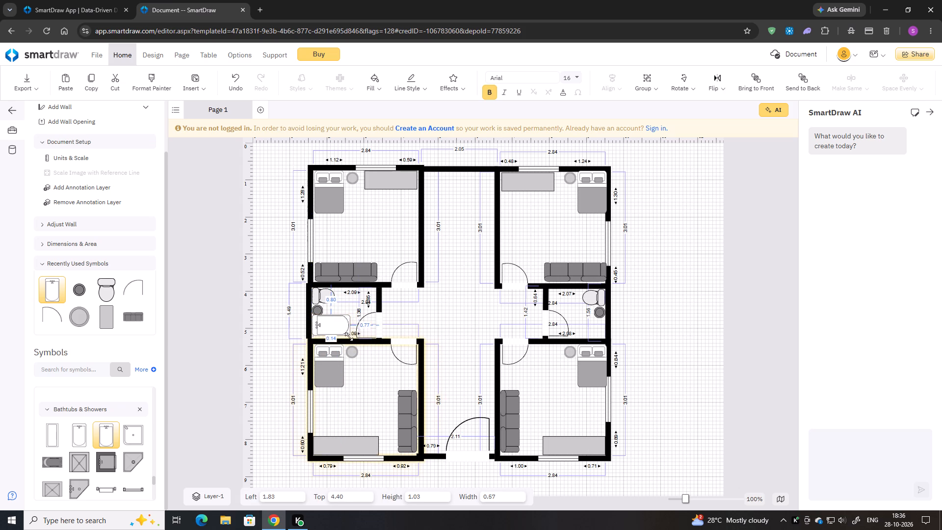
pyautogui.moveTo(349, 337); pyautogui.dragTo(356, 338)
pyautogui.click(335, 314)
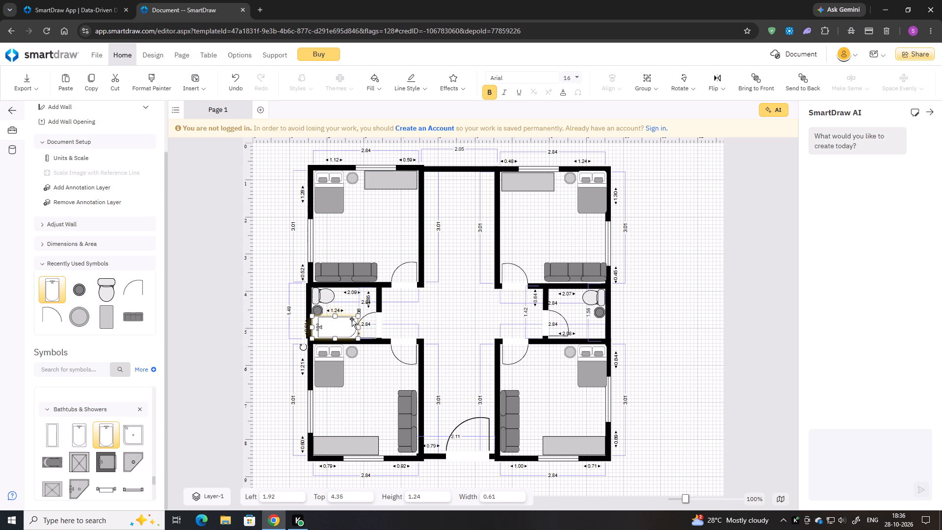
pyautogui.moveTo(358, 326); pyautogui.dragTo(352, 326)
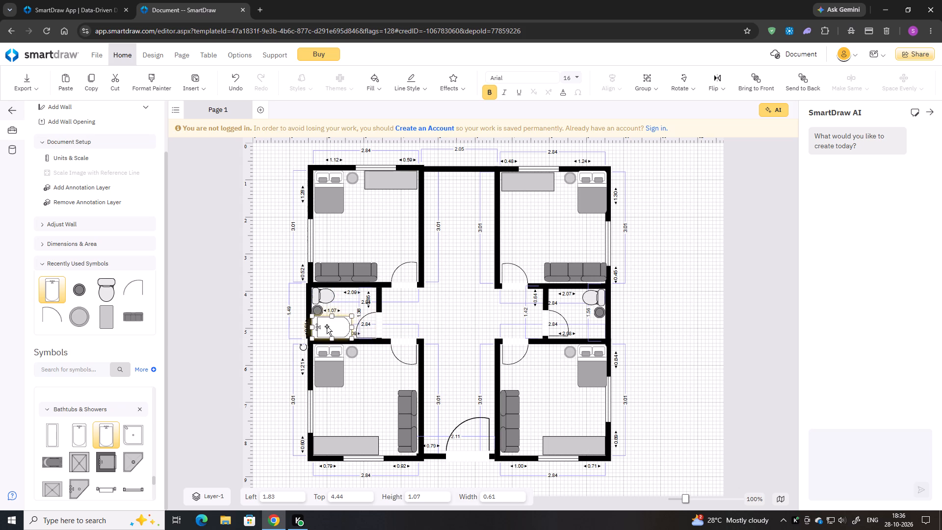
pyautogui.click(327, 326)
pyautogui.moveTo(319, 313); pyautogui.dragTo(403, 305)
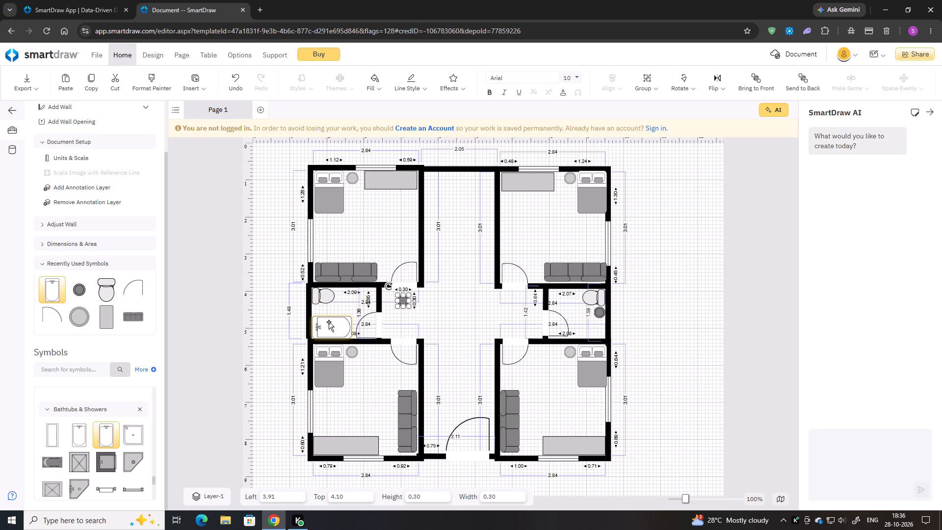
pyautogui.click(331, 322)
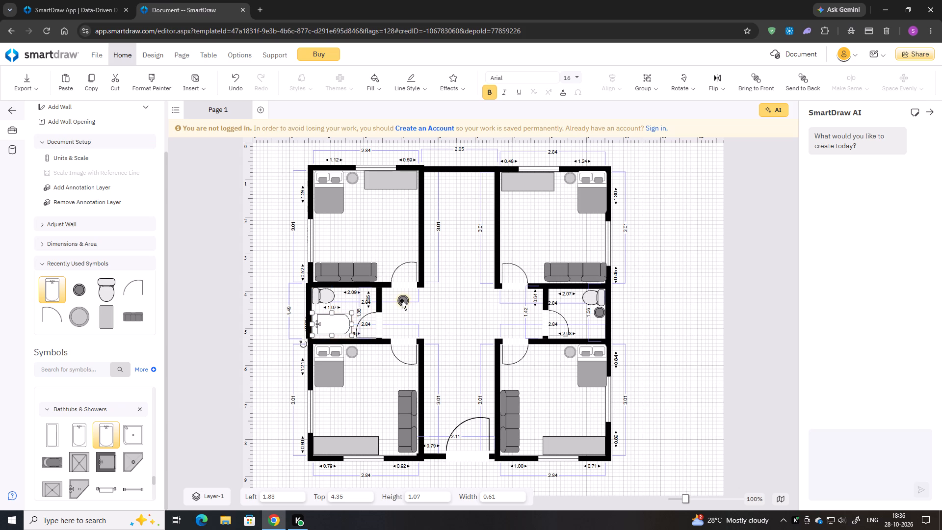
# Move the waste bins into the upper corners beside the small rooms' inner walls, the one in the right room at about 8.01, 3.94.
pyautogui.moveTo(402, 301); pyautogui.dragTo(368, 295)
pyautogui.moveTo(597, 311); pyautogui.dragTo(562, 298)
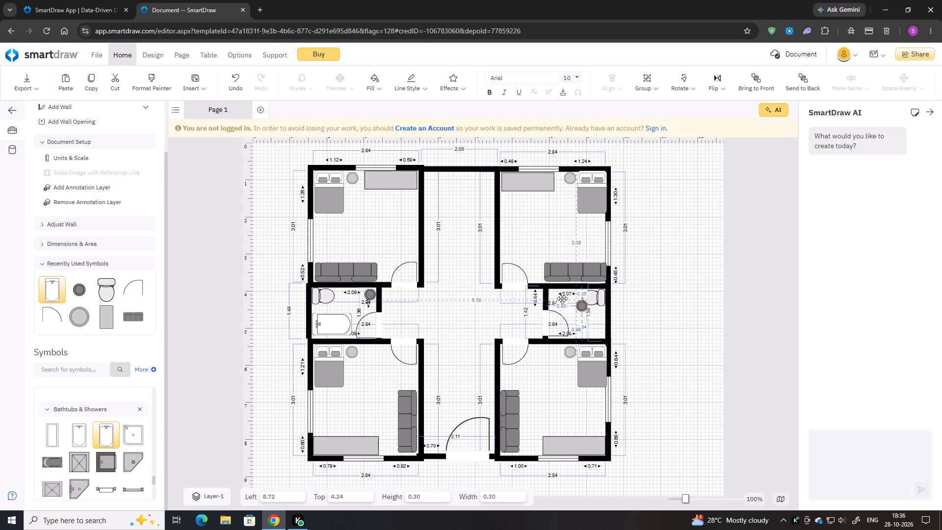
pyautogui.moveTo(562, 298); pyautogui.dragTo(553, 293)
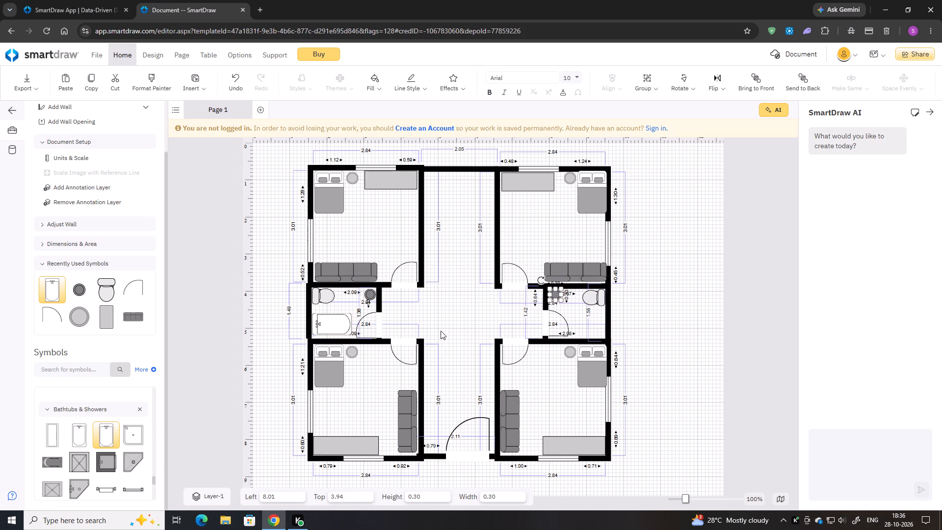
# Duplicate the bathtub and rotate the copy to face the opposite direction, with its faucet end on the right.
pyautogui.click(344, 326)
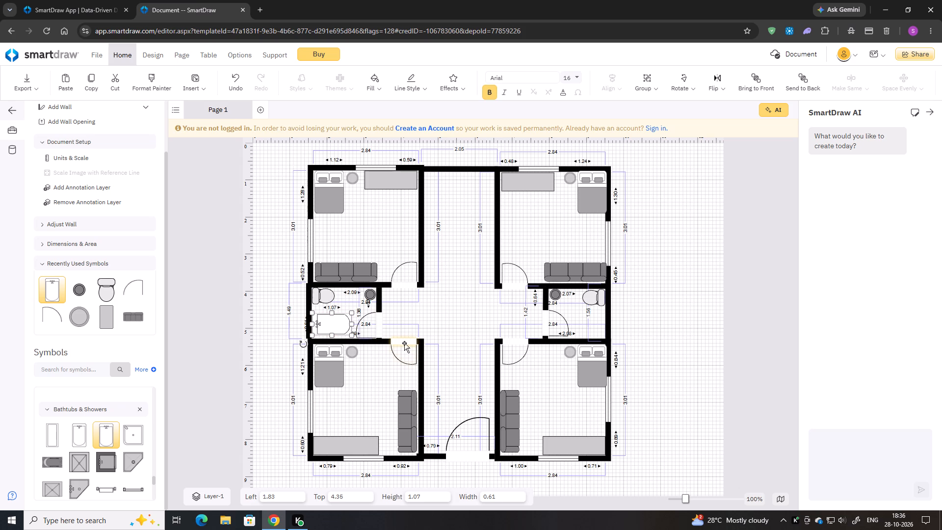
pyautogui.hotkey('ctrl', 'c')
pyautogui.hotkey('ctrl', 'v')
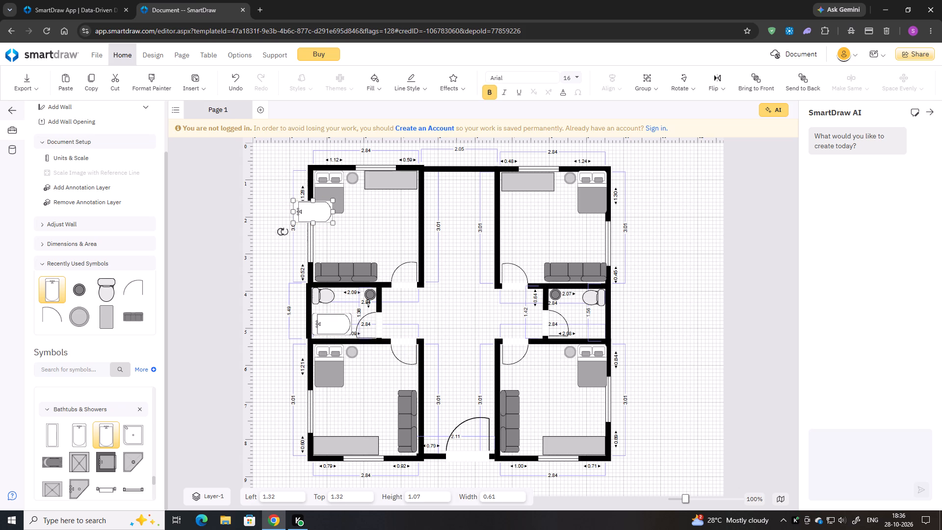
pyautogui.moveTo(282, 231); pyautogui.dragTo(375, 186)
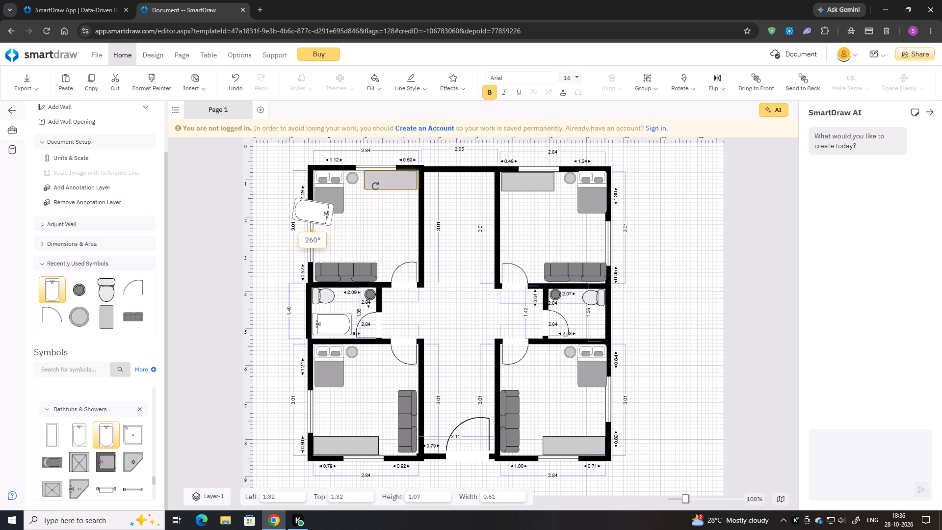
pyautogui.moveTo(375, 186); pyautogui.dragTo(379, 177)
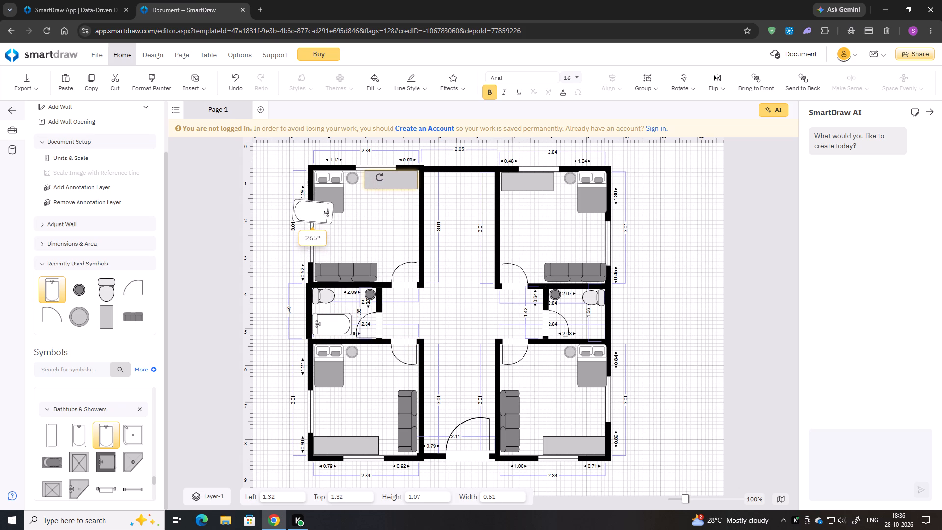
pyautogui.moveTo(379, 177); pyautogui.dragTo(386, 170)
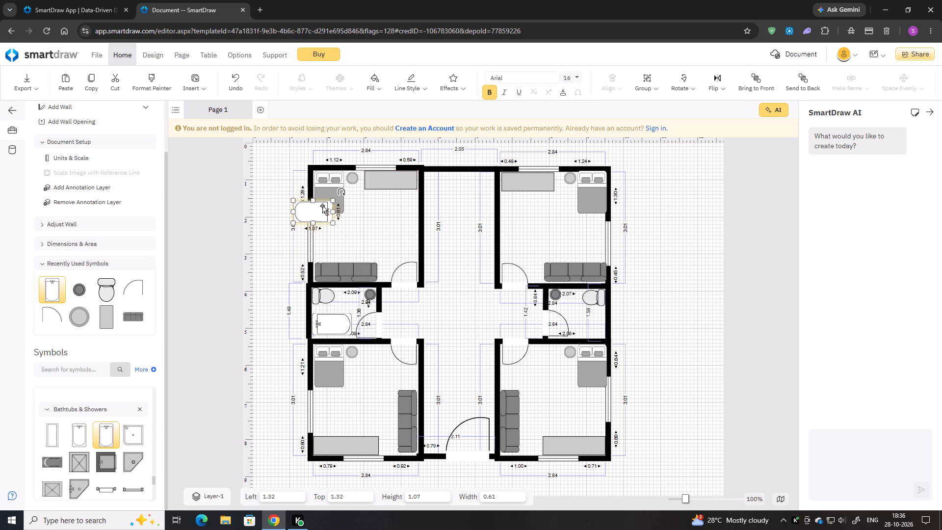
# Move the bathtub copy into the lower-right corner of the right small room, at about 8.63, 4.35.
pyautogui.moveTo(322, 206); pyautogui.dragTo(593, 318)
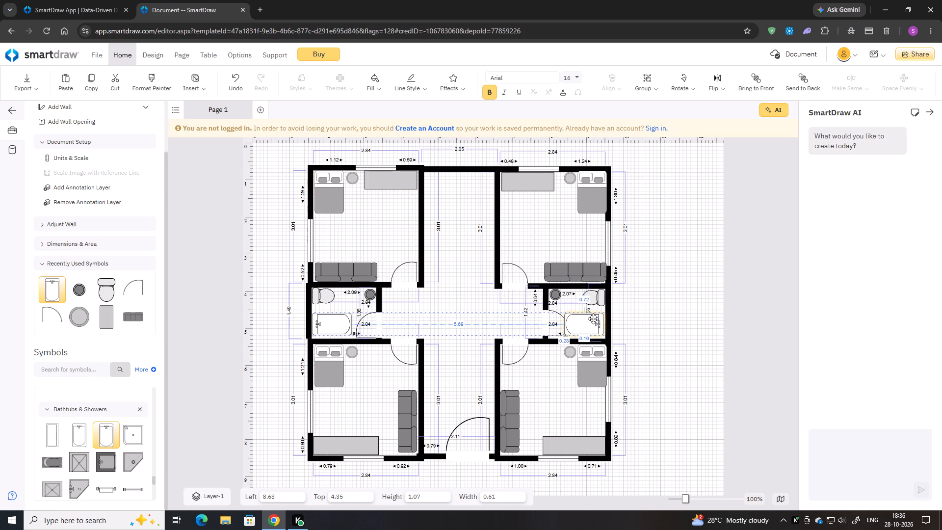
pyautogui.moveTo(593, 318); pyautogui.dragTo(593, 320)
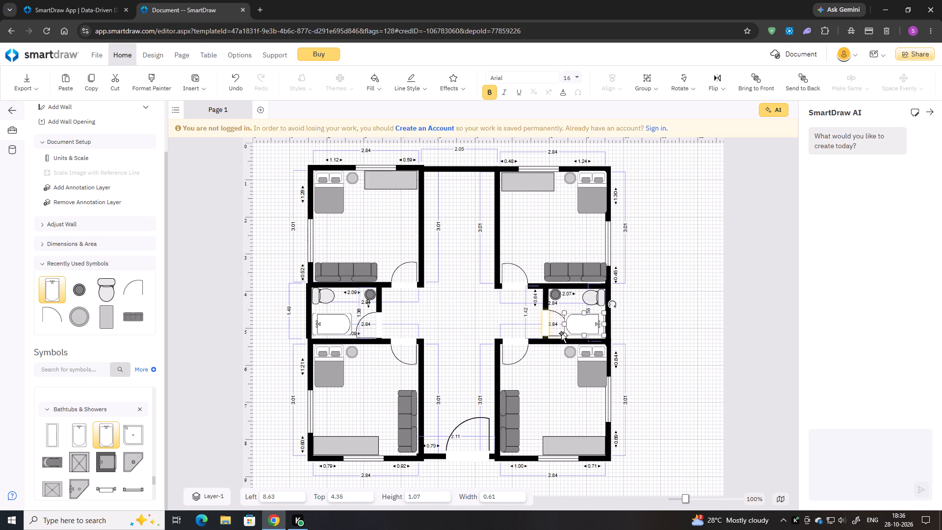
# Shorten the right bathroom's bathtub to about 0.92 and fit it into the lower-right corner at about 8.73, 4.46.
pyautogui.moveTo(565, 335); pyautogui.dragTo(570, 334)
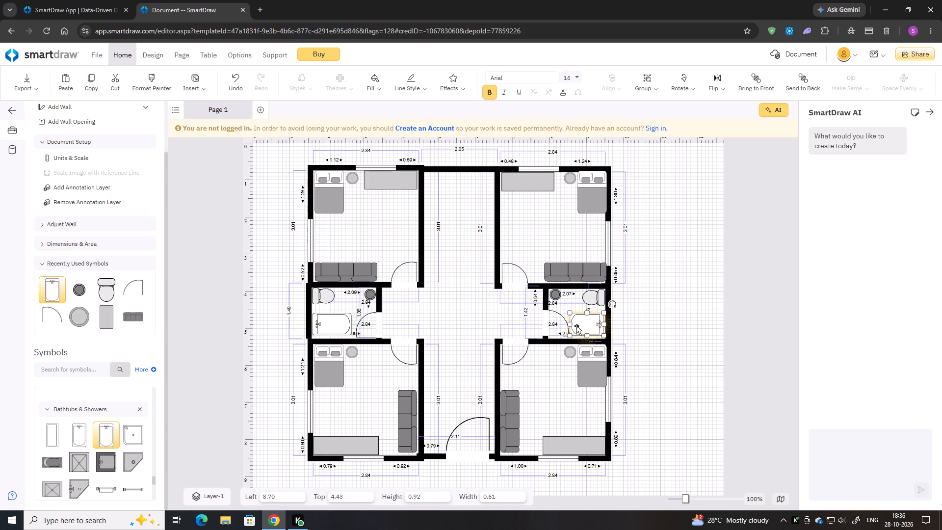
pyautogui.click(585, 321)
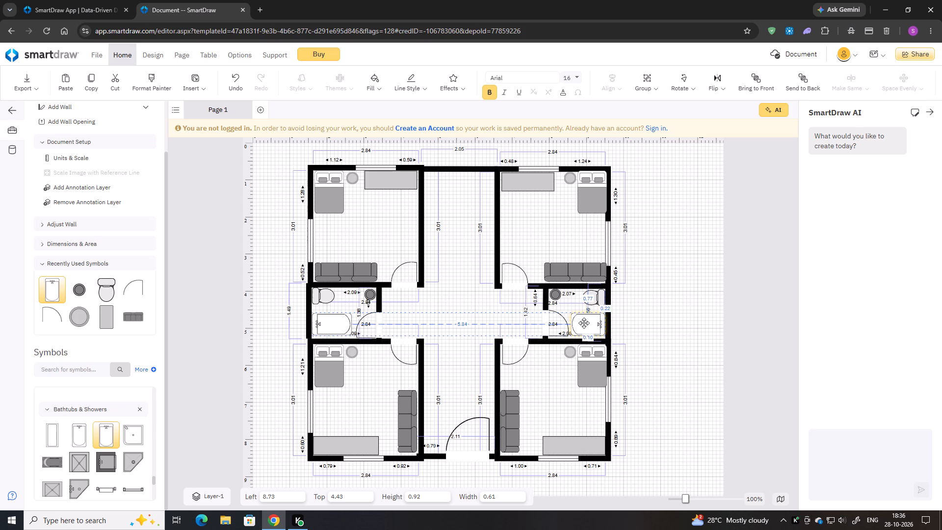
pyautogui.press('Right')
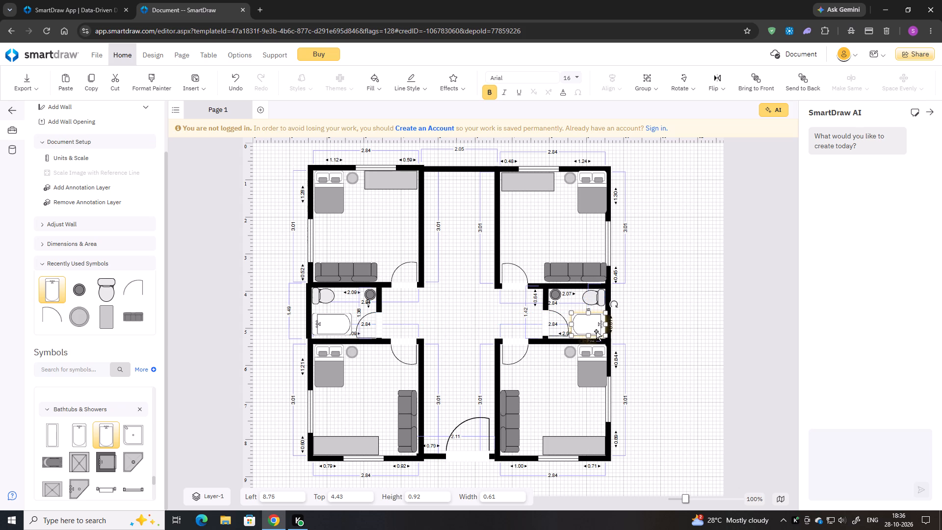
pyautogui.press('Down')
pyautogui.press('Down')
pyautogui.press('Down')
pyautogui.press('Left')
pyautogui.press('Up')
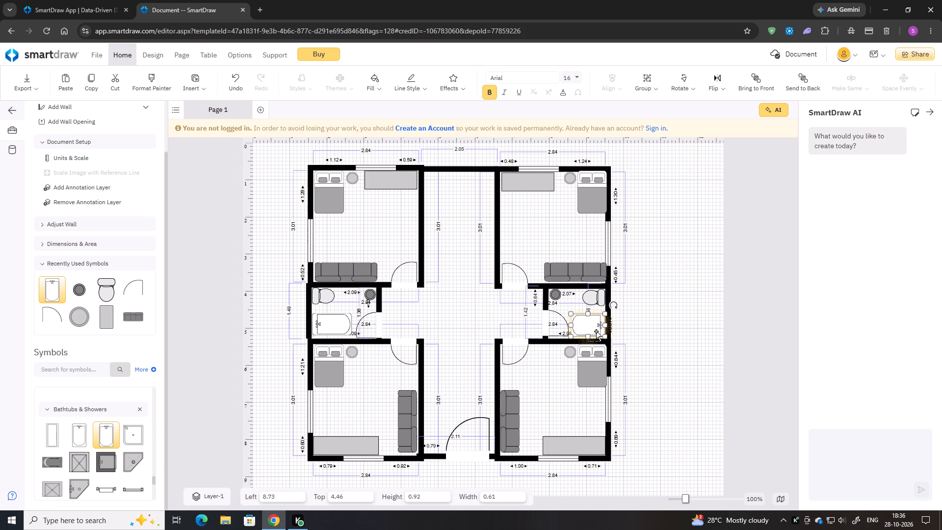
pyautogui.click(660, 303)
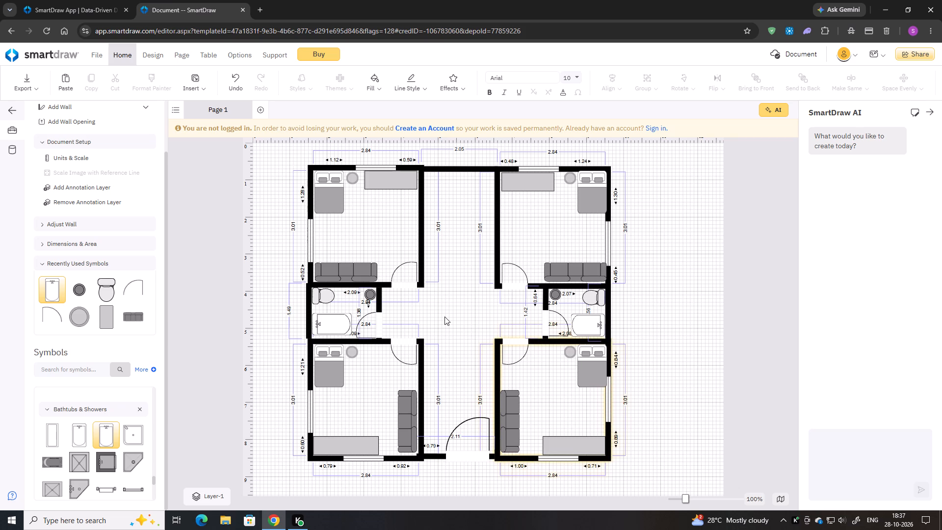
# Place a Towel Rack against the right bathroom's upper wall between the waste bin and toilet, at about 8.49, 3.96.
pyautogui.scroll(-1, 272, 423)
pyautogui.scroll(-1, 88, 478)
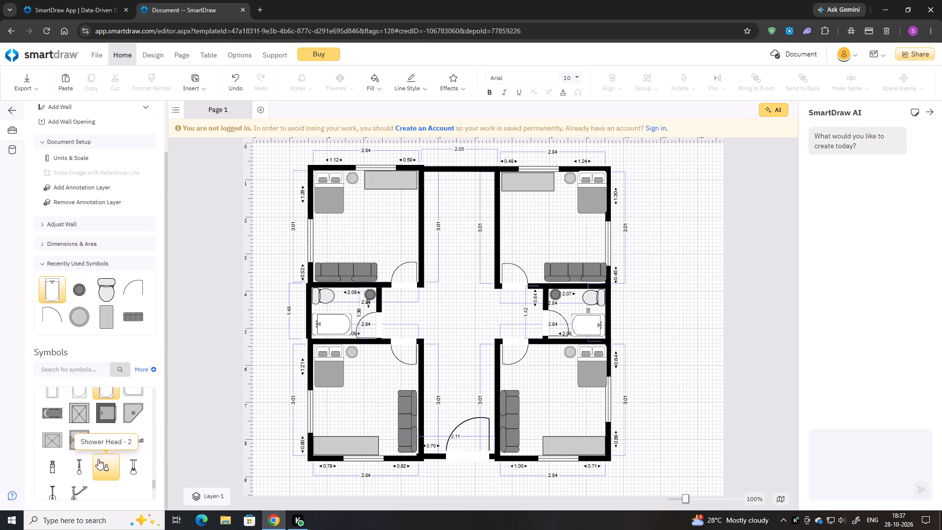
pyautogui.scroll(-1, 112, 440)
pyautogui.scroll(1, 116, 426)
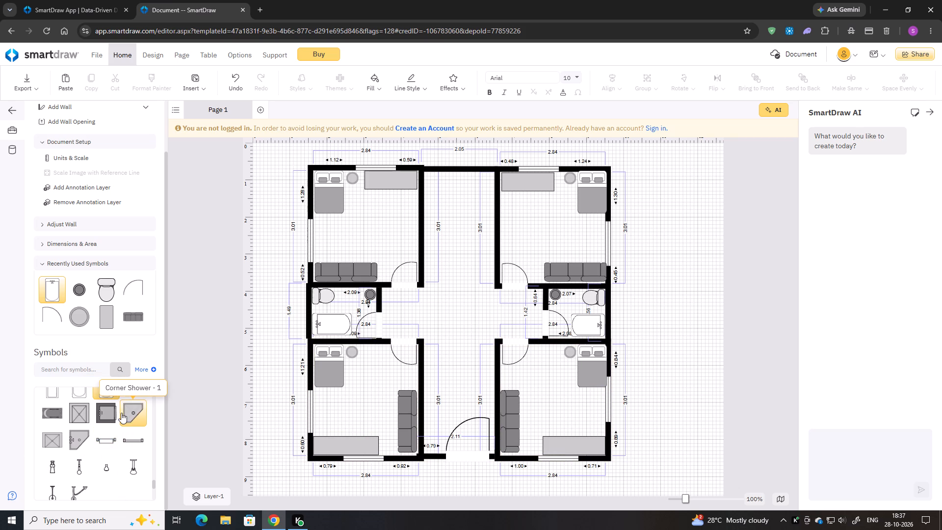
pyautogui.moveTo(109, 446); pyautogui.dragTo(134, 428)
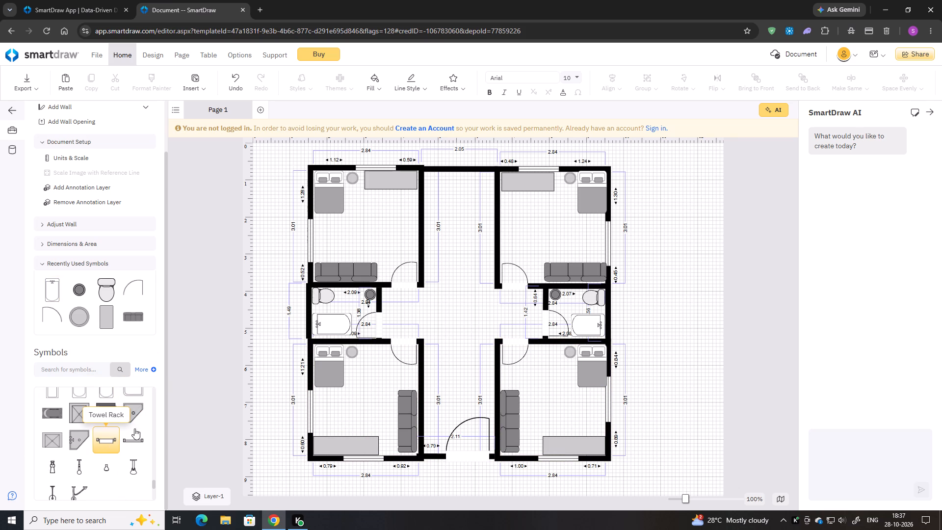
pyautogui.moveTo(134, 428); pyautogui.dragTo(574, 293)
pyautogui.moveTo(562, 292); pyautogui.dragTo(570, 292)
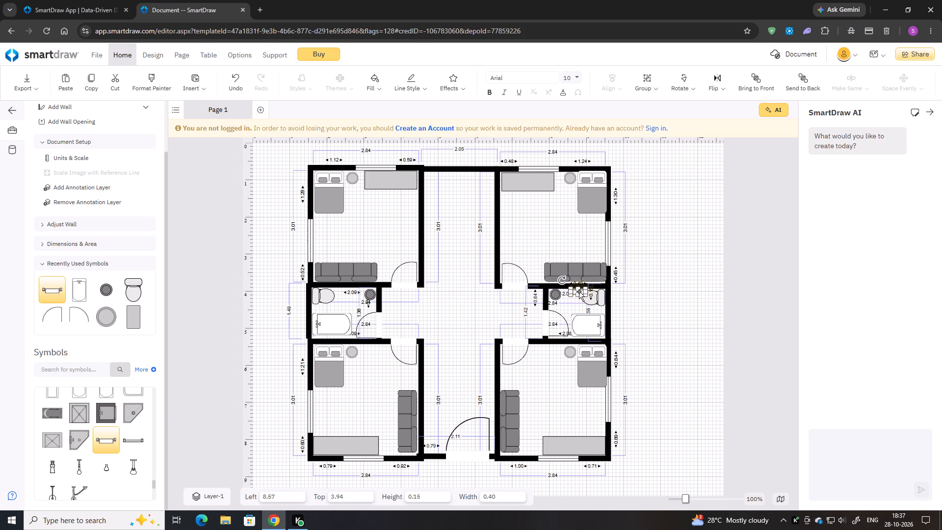
pyautogui.click(579, 291)
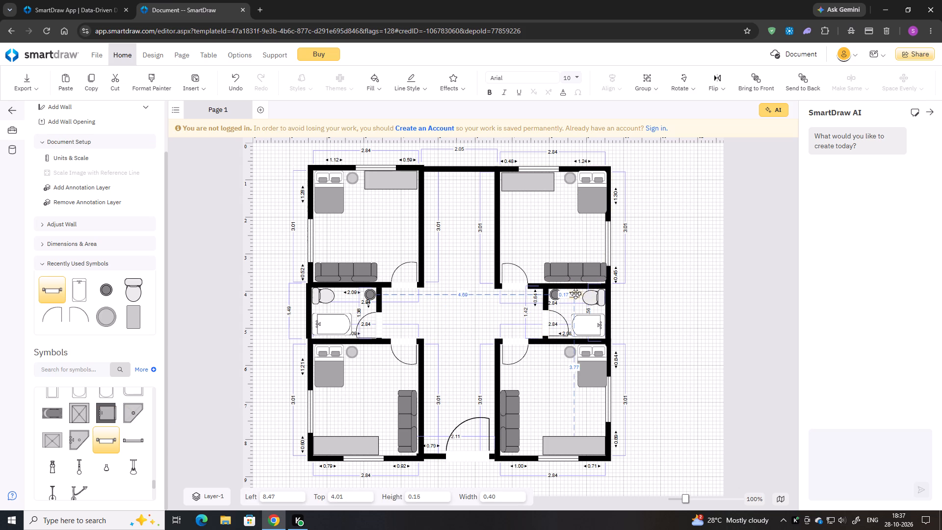
pyautogui.press('Up')
pyautogui.press('Up')
pyautogui.press('Up')
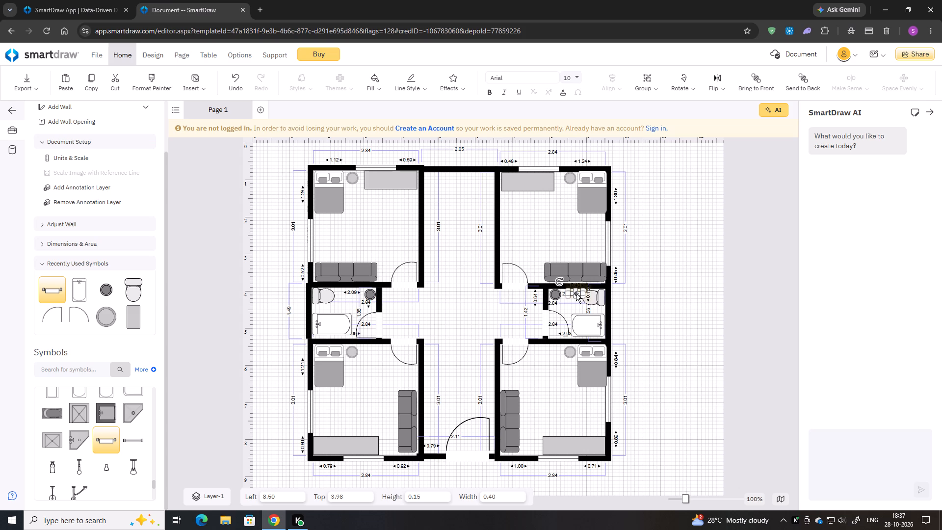
pyautogui.press('Up')
pyautogui.press('Left')
pyautogui.press('Up')
# Duplicate the towel rack and place the copy against the left bathroom's upper wall between the toilet and waste bin.
pyautogui.hotkey('ctrl', 'c')
pyautogui.hotkey('ctrl', 'v')
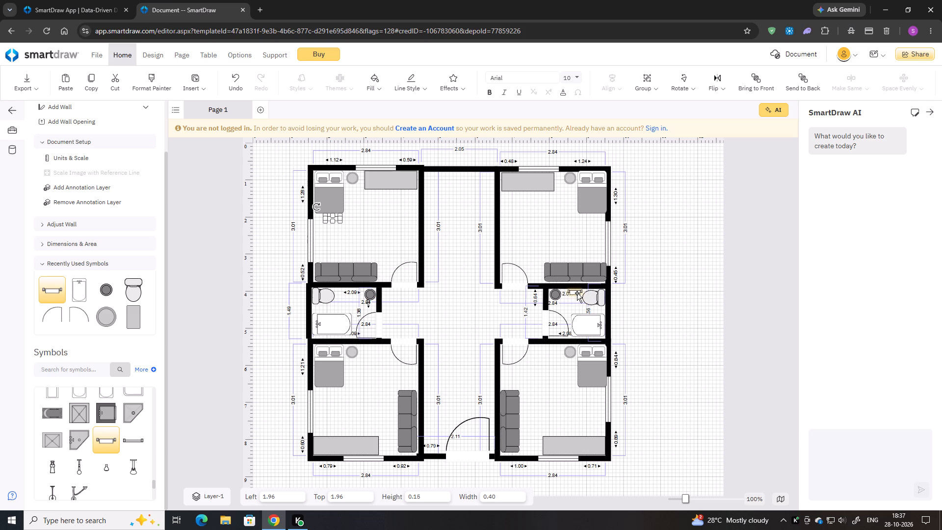
pyautogui.moveTo(335, 220); pyautogui.dragTo(340, 232)
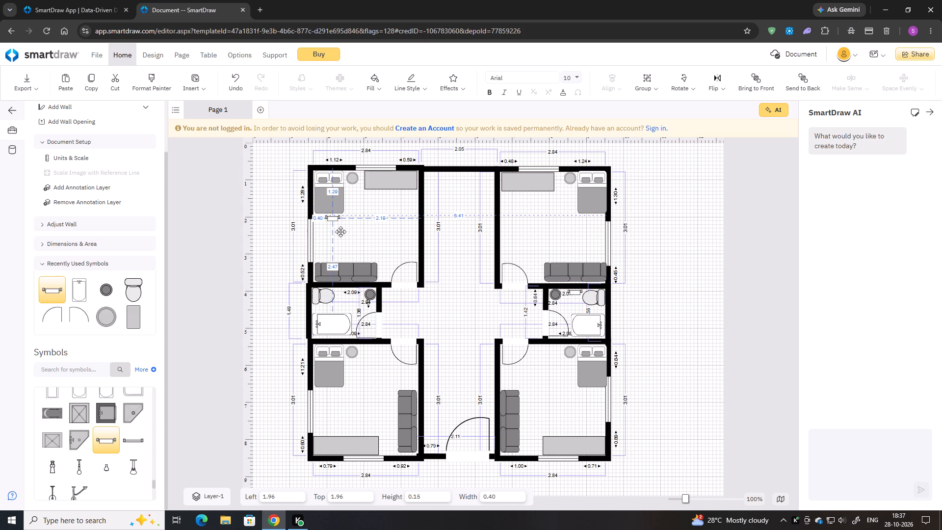
pyautogui.moveTo(340, 232); pyautogui.dragTo(352, 290)
pyautogui.click(379, 246)
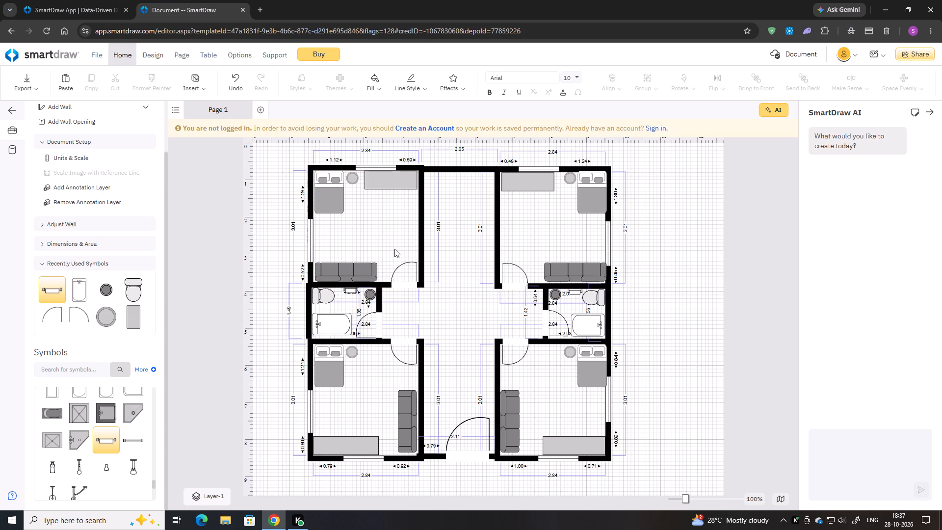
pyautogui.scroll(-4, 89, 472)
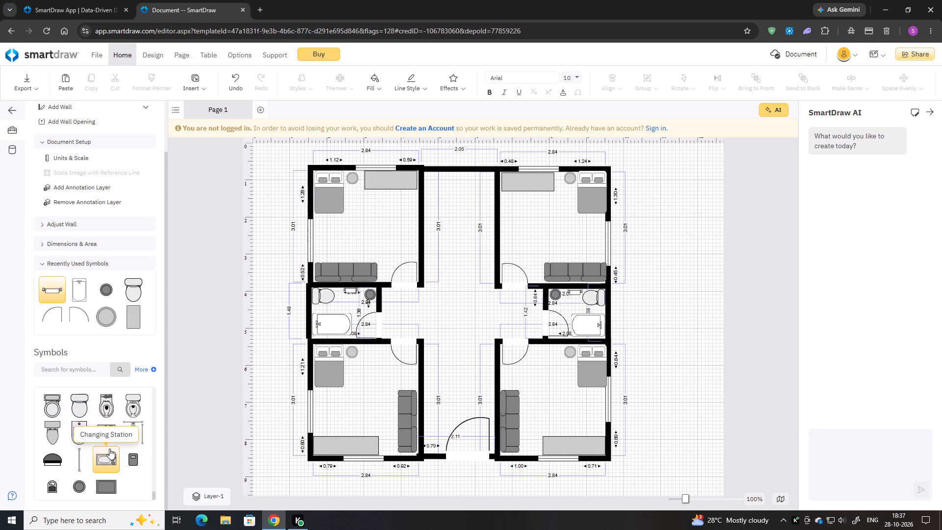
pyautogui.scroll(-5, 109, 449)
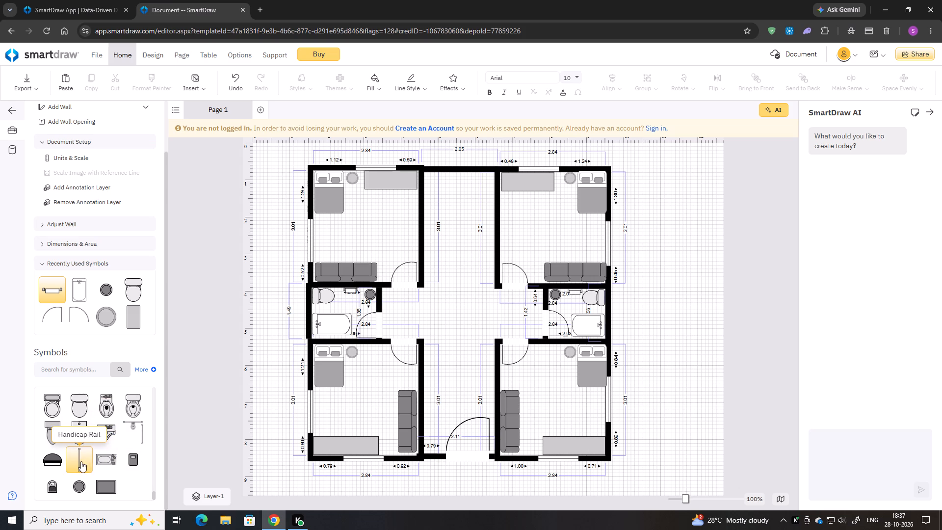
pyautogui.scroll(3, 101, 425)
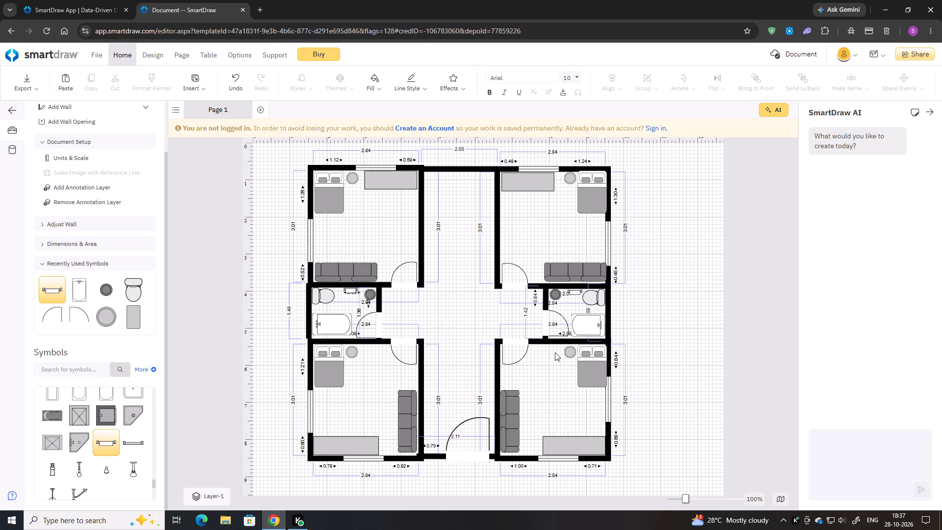
# Delete the bathtubs from both the right and left bathrooms.
pyautogui.click(600, 328)
pyautogui.press('Delete')
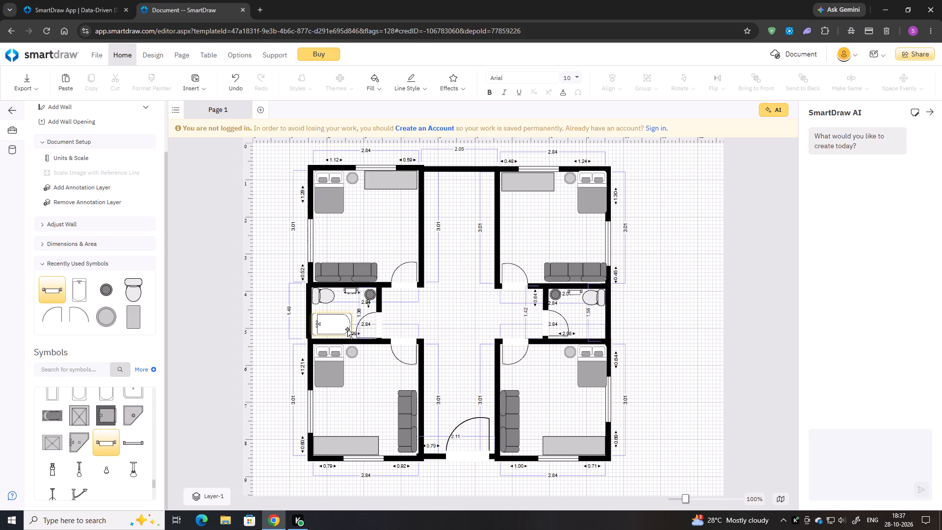
pyautogui.click(338, 325)
pyautogui.press('Delete')
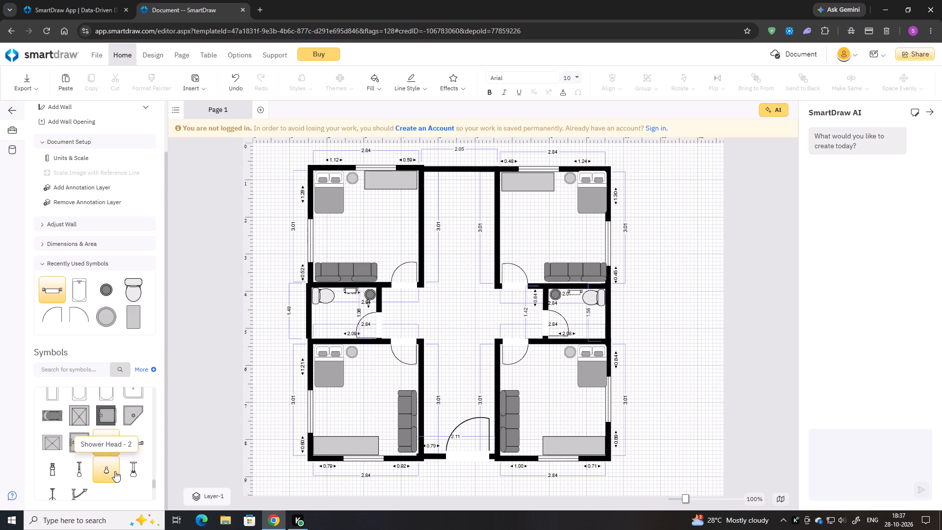
# Place a Shower Head - 2 symbol in the right bathroom's lower-right corner.
pyautogui.moveTo(111, 469); pyautogui.dragTo(598, 330)
pyautogui.click(625, 327)
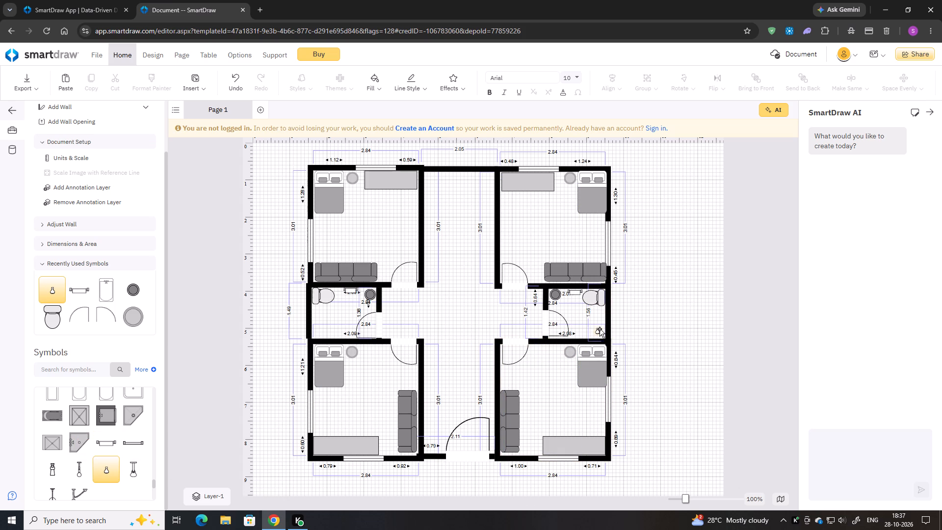
# Duplicate the shower head in the right bathroom.
pyautogui.click(600, 329)
pyautogui.hotkey('ctrl', 'c')
pyautogui.hotkey('ctrl', 'v')
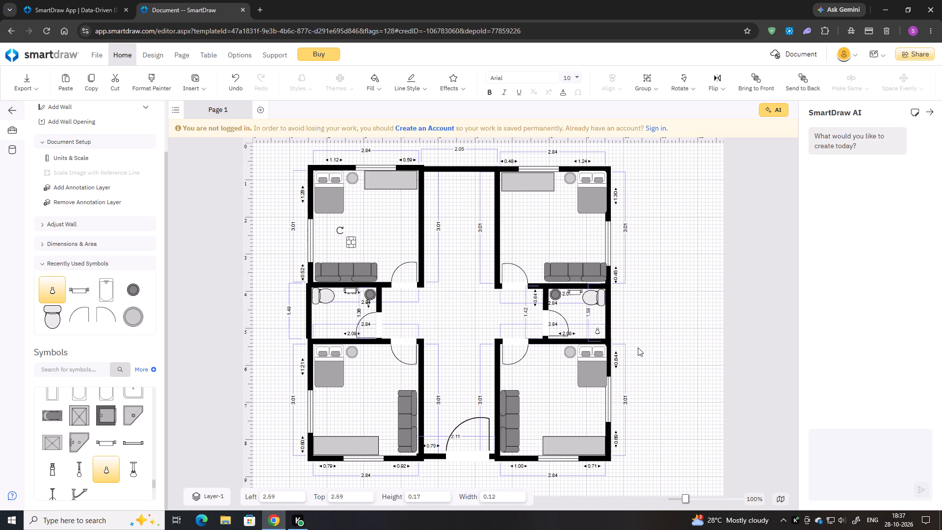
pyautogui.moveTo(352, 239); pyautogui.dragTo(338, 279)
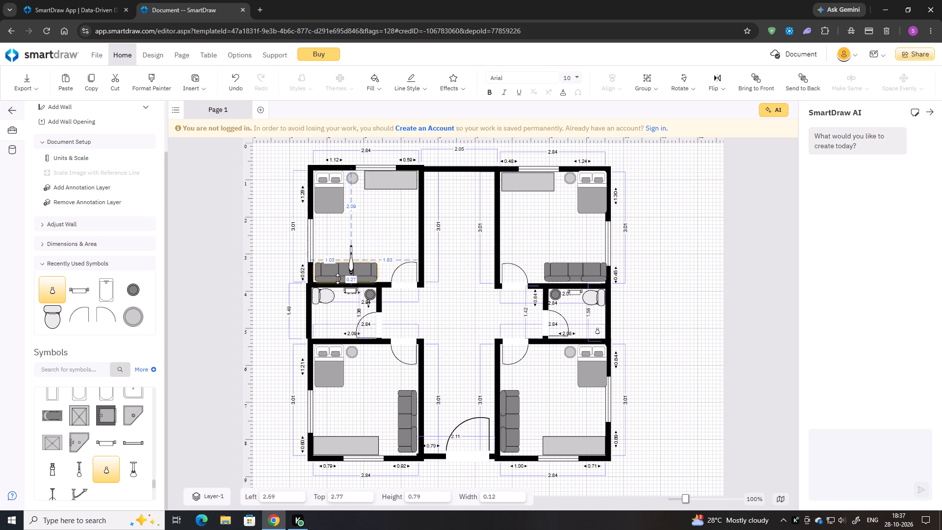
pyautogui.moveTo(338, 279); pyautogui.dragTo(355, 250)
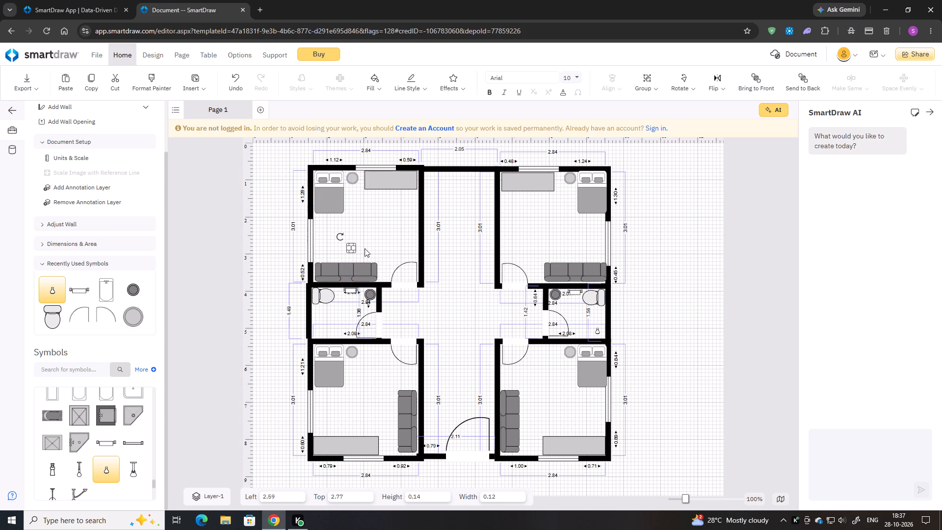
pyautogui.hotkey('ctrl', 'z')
# Move the shower head copy into the left bathroom's lower-left corner, at about 1.78, 4.98.
pyautogui.press('Down')
pyautogui.press('Down')
pyautogui.press('Down')
pyautogui.press('Down')
pyautogui.press('Down')
pyautogui.press('Down')
pyautogui.press('Down')
pyautogui.press('Down')
pyautogui.press('Down')
pyautogui.press('Down')
pyautogui.press('Down')
pyautogui.press('Down')
pyautogui.press('Down')
pyautogui.press('Down')
pyautogui.press('Down')
pyautogui.press('Down')
pyautogui.press('Down')
pyautogui.press('Down')
pyautogui.press('Down')
pyautogui.press('Down')
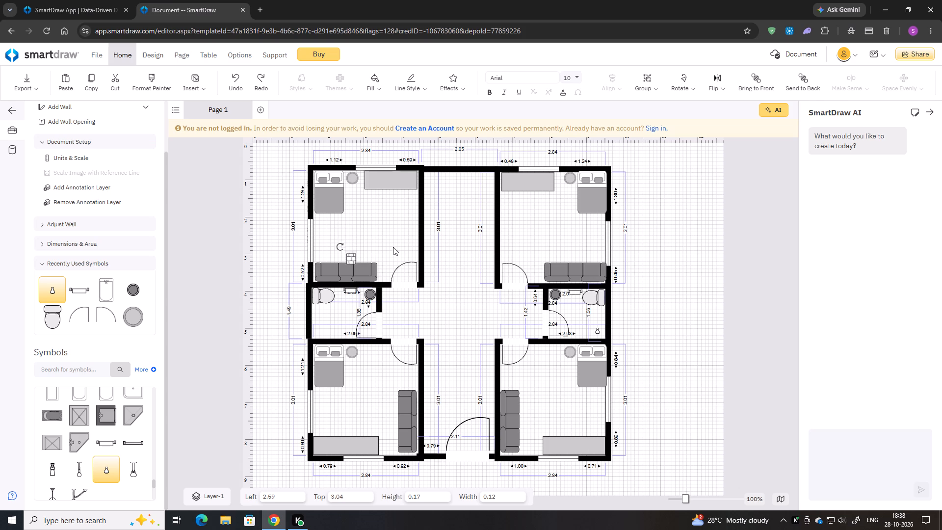
pyautogui.press('Left')
pyautogui.press('Left')
pyautogui.press('Left')
pyautogui.press('Left')
pyautogui.press('Left')
pyautogui.press('Left')
pyautogui.press('Left')
pyautogui.press('Left')
pyautogui.press('Left')
pyautogui.press('Left')
pyautogui.press('Left')
pyautogui.press('Left')
pyautogui.press('Left')
pyautogui.press('Left')
pyautogui.press('Left')
pyautogui.press('Left')
pyautogui.press('Left')
pyautogui.press('Left')
pyautogui.press('Left')
pyautogui.press('Left')
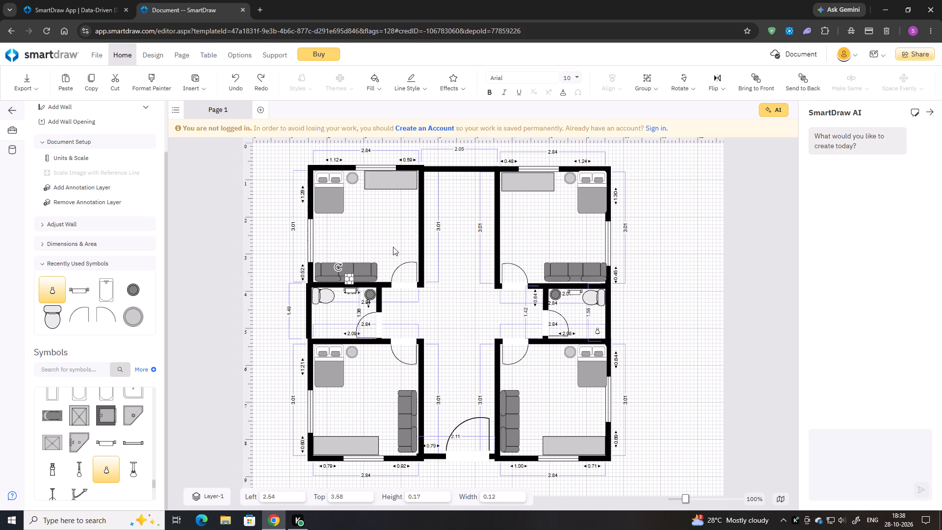
pyautogui.press('Down')
pyautogui.press('Down')
pyautogui.press('Down')
pyautogui.press('Down')
pyautogui.press('Down')
pyautogui.press('Down')
pyautogui.press('Down')
pyautogui.press('Down')
pyautogui.press('Down')
pyautogui.press('Down')
pyautogui.press('Down')
pyautogui.press('Down')
pyautogui.press('Down')
pyautogui.press('Down')
pyautogui.press('Down')
pyautogui.press('Down')
pyautogui.press('Down')
pyautogui.press('Down')
pyautogui.press('Down')
pyautogui.press('Down')
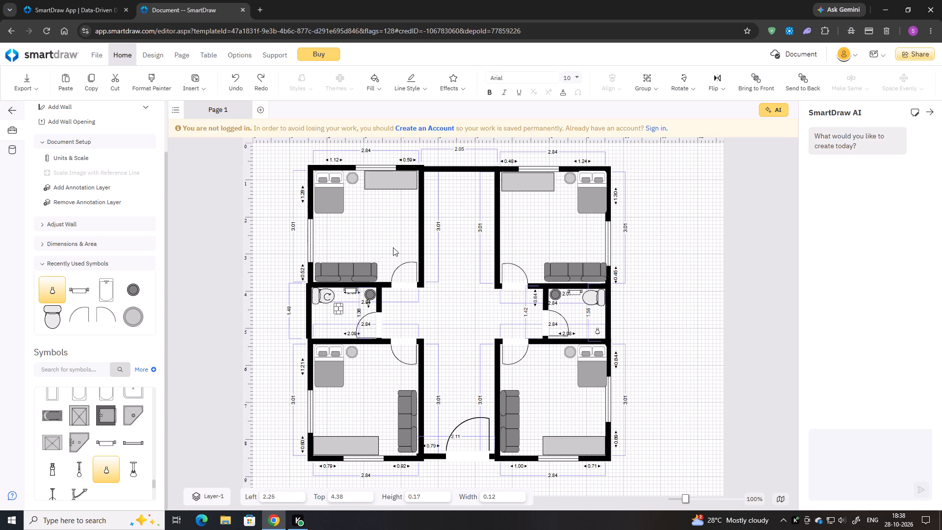
pyautogui.press('Left')
pyautogui.press('Left')
pyautogui.press('Left')
pyautogui.press('Left')
pyautogui.press('Left')
pyautogui.press('Left')
pyautogui.press('Left')
pyautogui.press('Left')
pyautogui.press('Left')
pyautogui.press('Left')
pyautogui.press('Left')
pyautogui.press('Left')
pyautogui.press('Left')
pyautogui.press('Left')
pyautogui.press('Left')
pyautogui.press('Left')
pyautogui.press('Left')
pyautogui.press('Left')
pyautogui.press('Left')
pyautogui.press('Left')
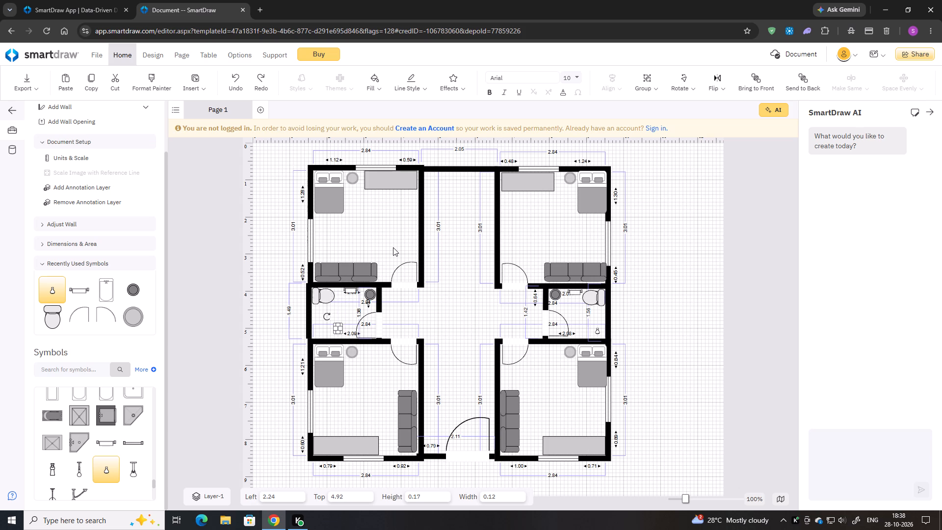
pyautogui.press('Down')
pyautogui.press('Left')
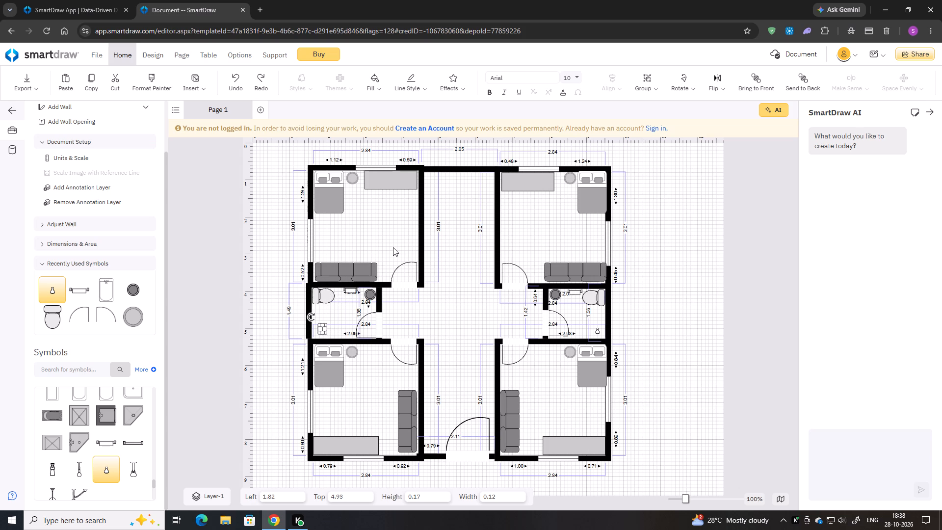
pyautogui.press('Left')
pyautogui.press('Left')
pyautogui.press('Down')
pyautogui.press('Down')
pyautogui.press('Down')
pyautogui.press('Down')
pyautogui.press('Left')
pyautogui.click(456, 300)
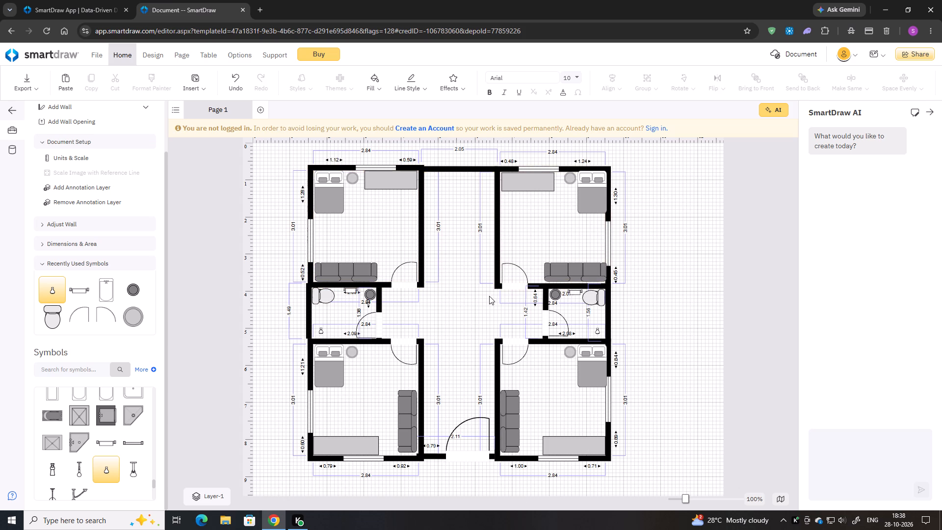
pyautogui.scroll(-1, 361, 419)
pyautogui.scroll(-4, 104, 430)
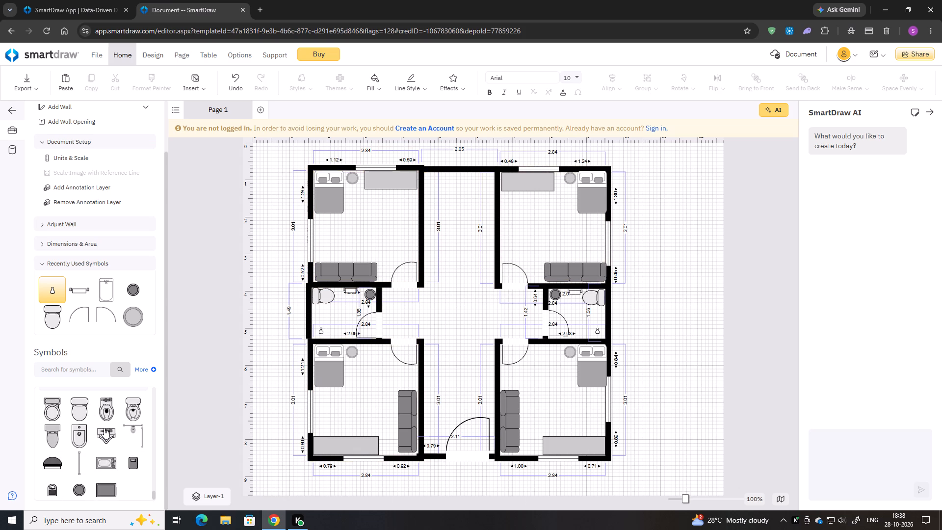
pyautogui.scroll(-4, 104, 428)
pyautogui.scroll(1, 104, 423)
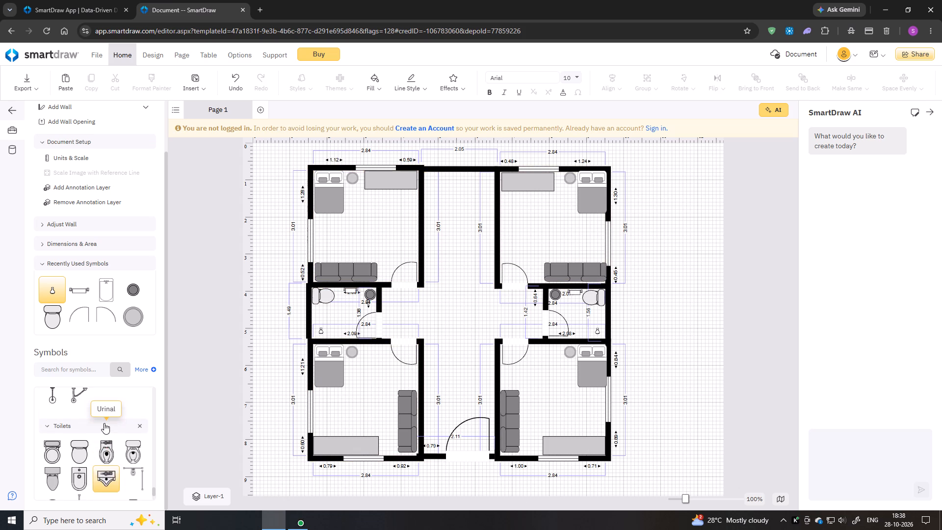
# Place a Rectangle Table for 4 in the upper central hall, sized about 1.14 by 1.07, at about 5.02, 1.91.
pyautogui.scroll(11, 104, 423)
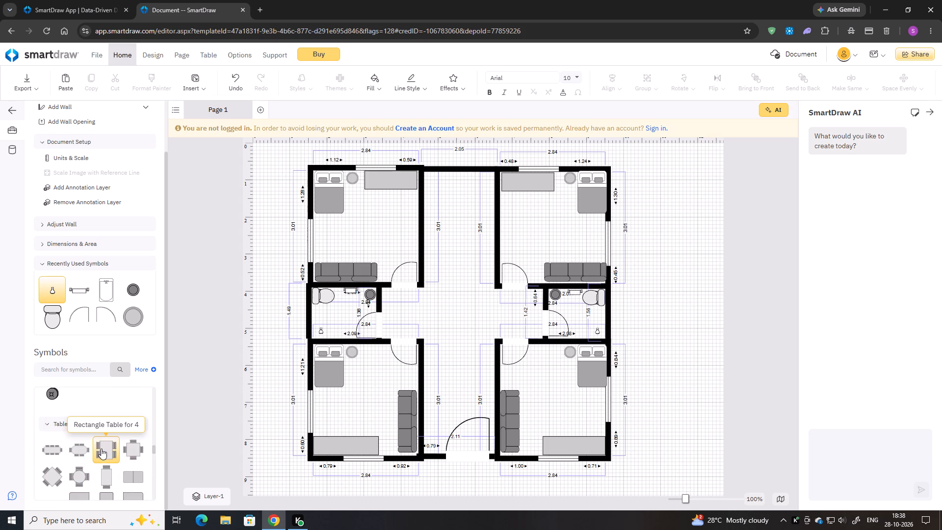
pyautogui.moveTo(105, 450); pyautogui.dragTo(263, 301)
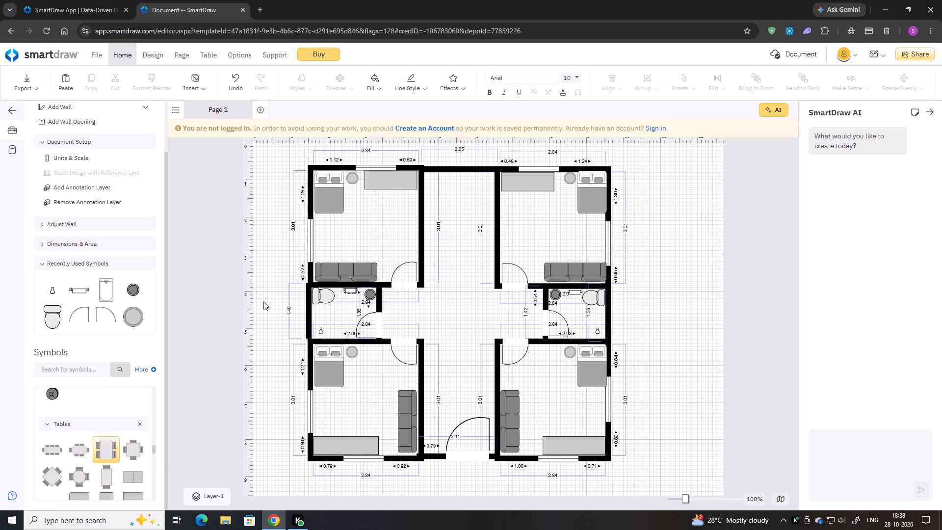
pyautogui.moveTo(263, 301); pyautogui.dragTo(456, 229)
pyautogui.moveTo(485, 258); pyautogui.dragTo(468, 254)
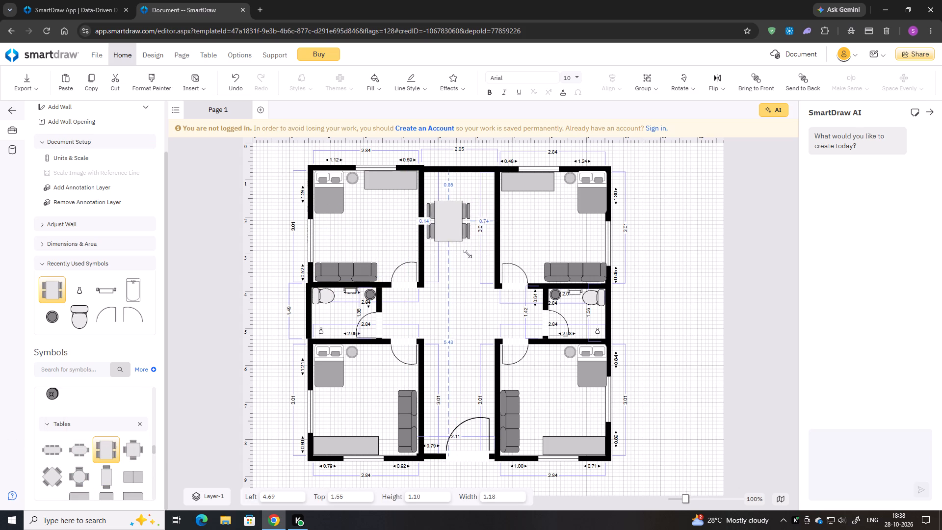
pyautogui.moveTo(468, 254); pyautogui.dragTo(468, 250)
pyautogui.moveTo(450, 227); pyautogui.dragTo(467, 241)
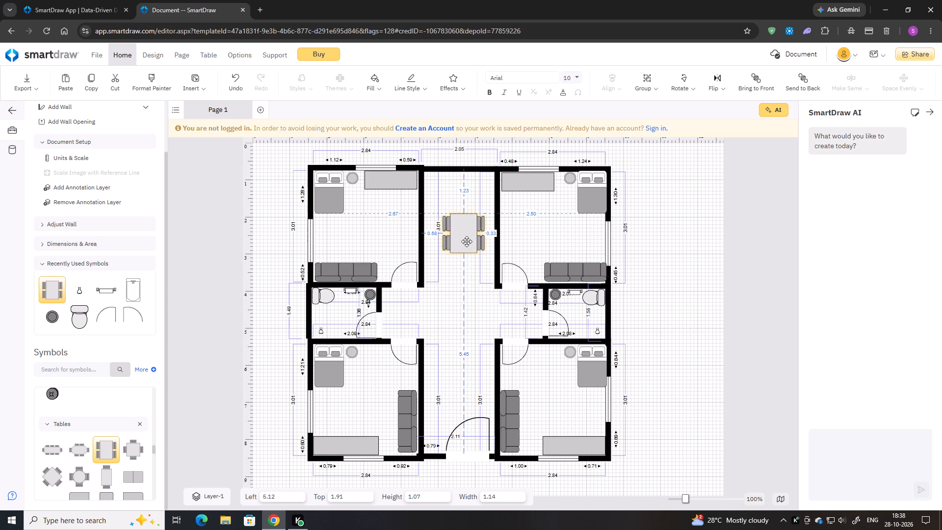
pyautogui.moveTo(467, 241); pyautogui.dragTo(462, 242)
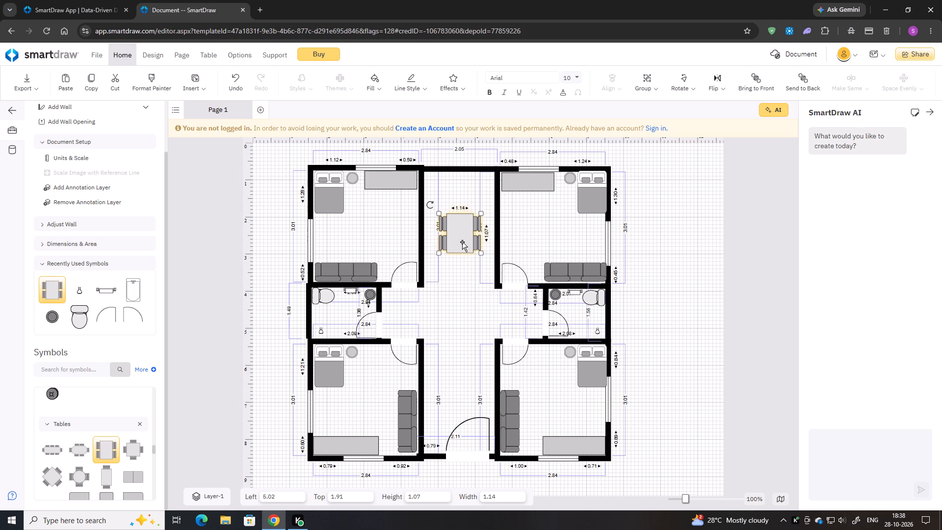
# Place a plain rectangular table at the top of the central hall and rotate it to lie horizontally.
pyautogui.scroll(-1, 141, 449)
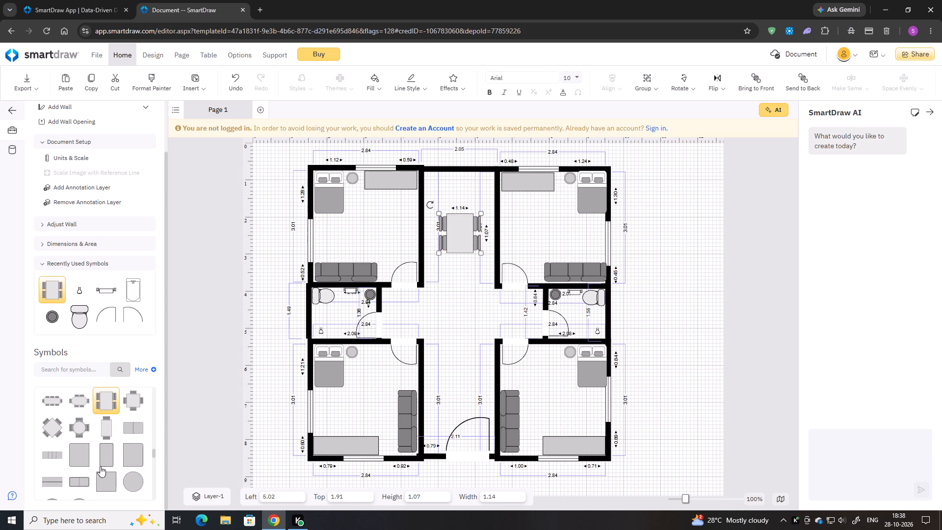
pyautogui.moveTo(110, 458); pyautogui.dragTo(485, 194)
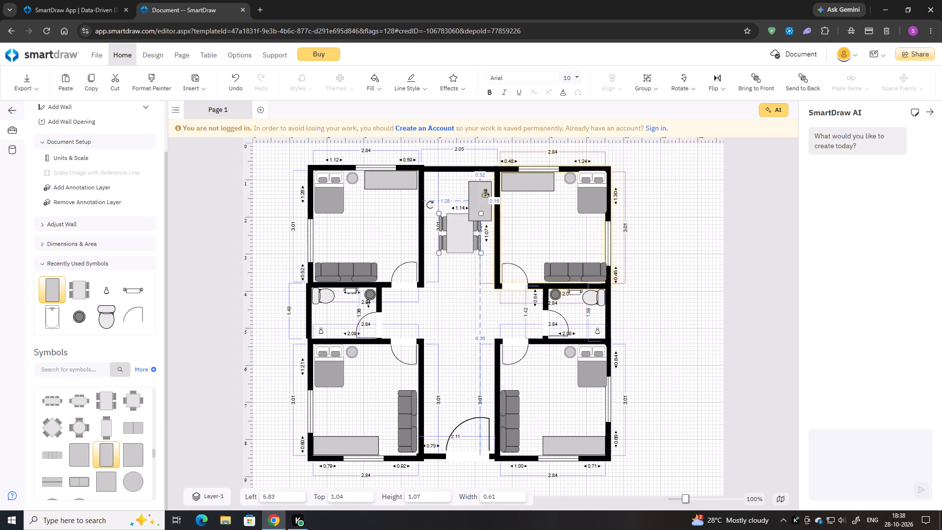
pyautogui.moveTo(485, 194); pyautogui.dragTo(481, 191)
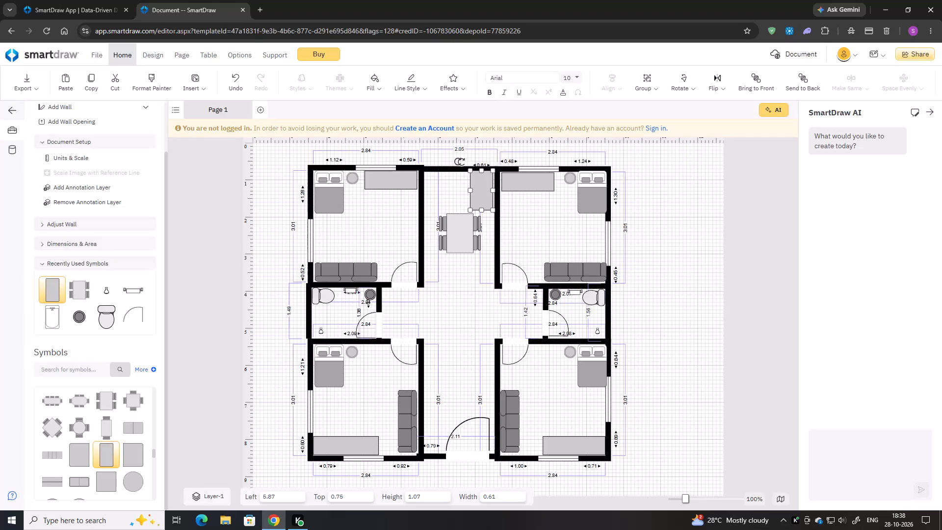
pyautogui.moveTo(459, 162); pyautogui.dragTo(445, 219)
# Fit the plain table against the hall's top wall, stretched between the side walls to about 1.80 by 0.43.
pyautogui.moveTo(499, 193); pyautogui.dragTo(486, 190)
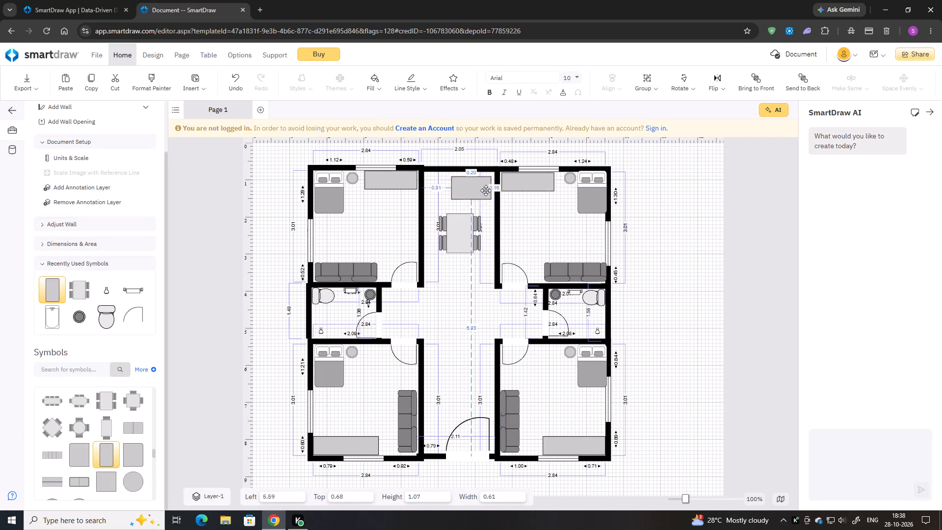
pyautogui.moveTo(486, 190); pyautogui.dragTo(463, 189)
pyautogui.moveTo(465, 187); pyautogui.dragTo(494, 185)
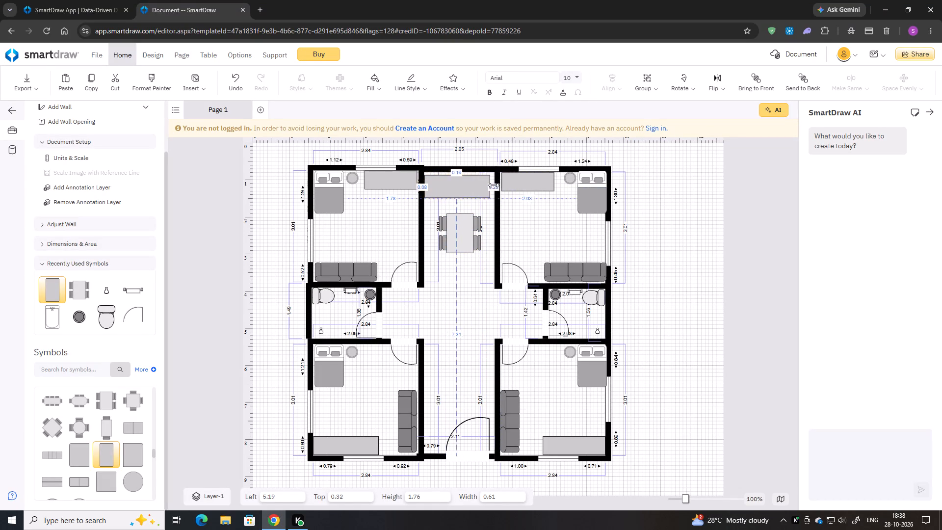
pyautogui.moveTo(494, 185); pyautogui.dragTo(491, 187)
pyautogui.moveTo(492, 200); pyautogui.dragTo(492, 193)
pyautogui.click(460, 182)
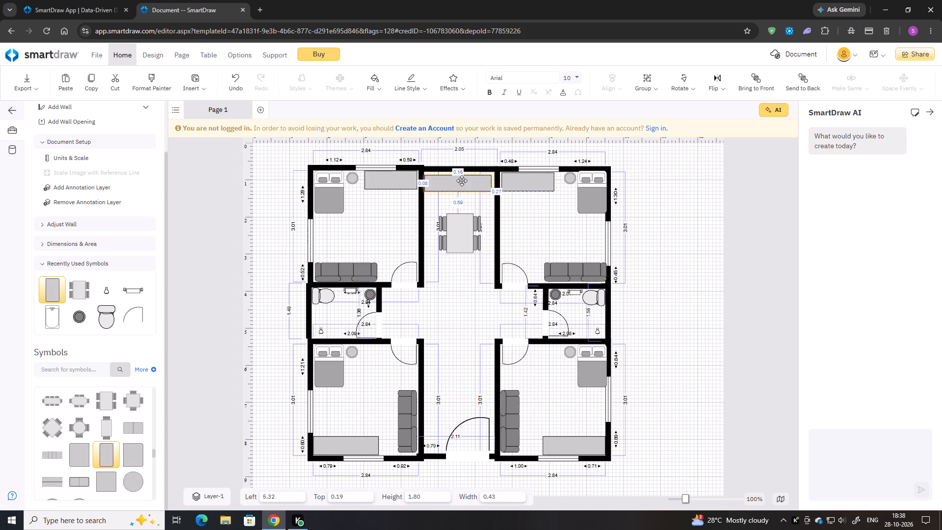
pyautogui.click(479, 208)
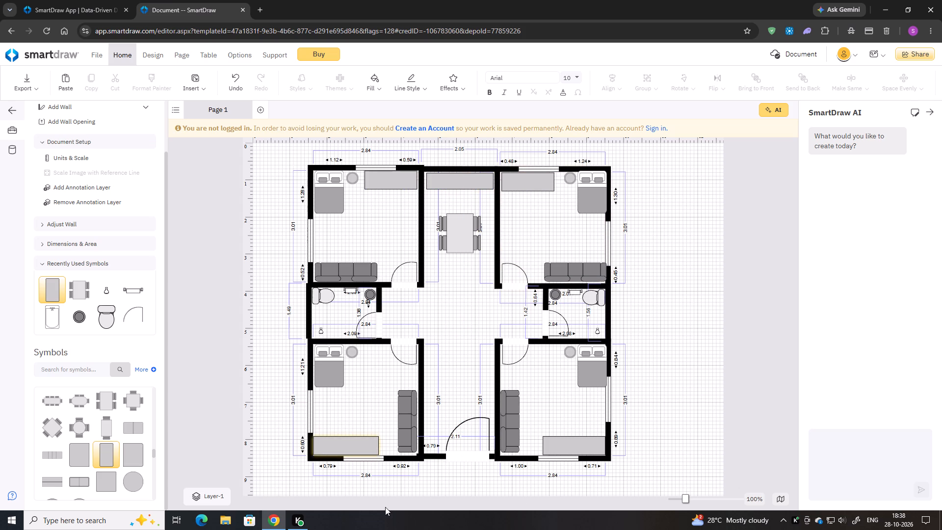
# Browse the symbol library's table, toilet, shower and seating symbols for further furnishings.
pyautogui.scroll(-1, 120, 471)
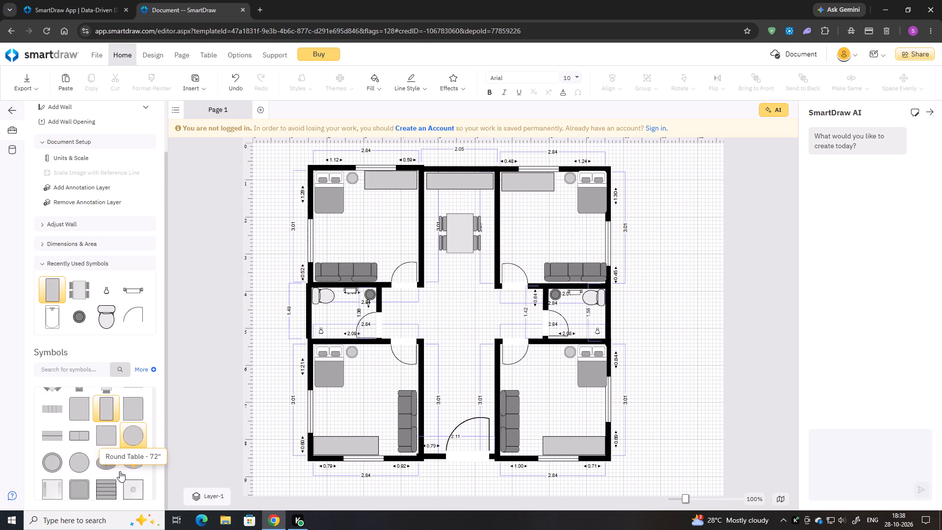
pyautogui.scroll(-13, 120, 471)
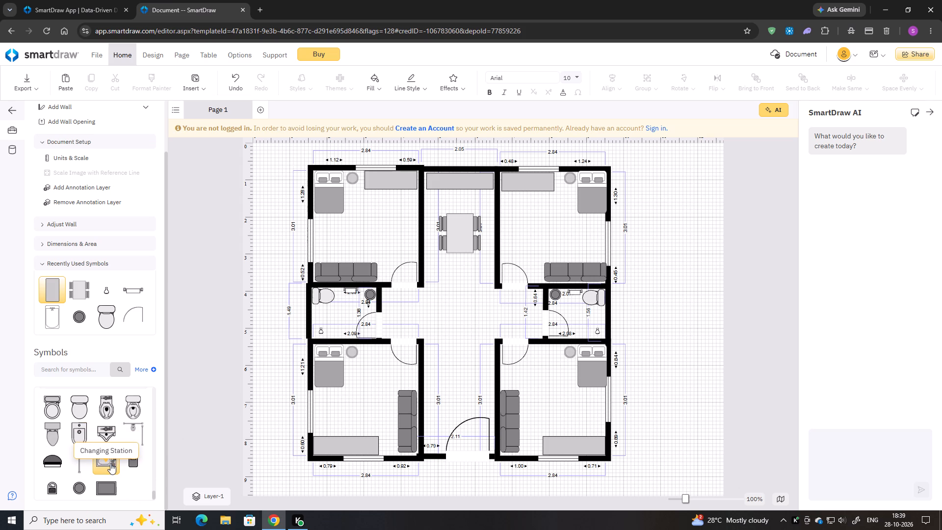
pyautogui.scroll(3, 88, 465)
pyautogui.scroll(1, 81, 378)
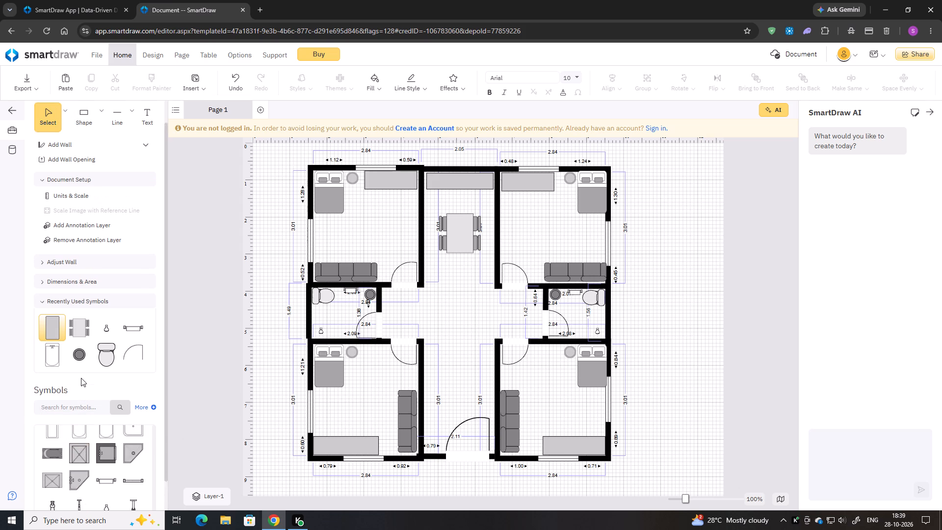
pyautogui.scroll(3, 130, 476)
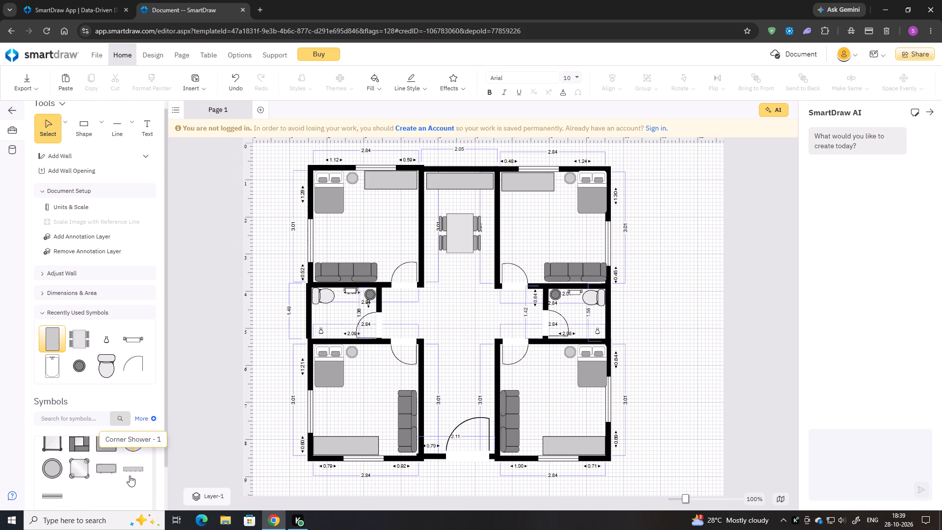
pyautogui.scroll(9, 130, 476)
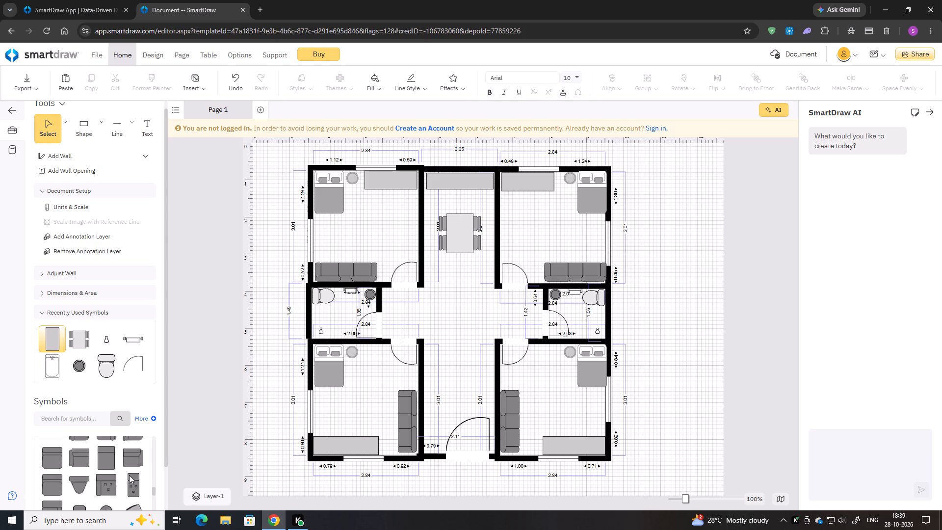
pyautogui.scroll(3, 129, 475)
# Search the symbols for "light" and place a round light with four rays in the lower-left bedroom, about 0.28 by 0.28.
pyautogui.click(54, 423)
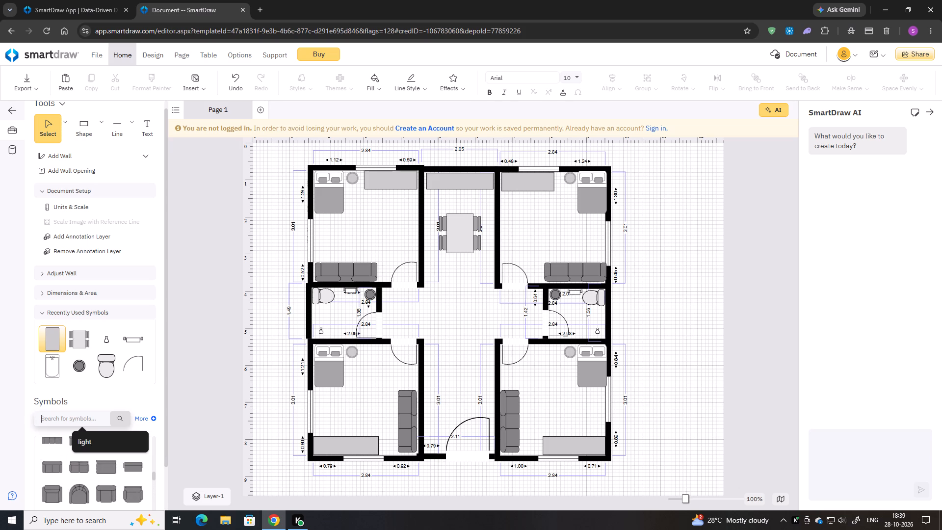
pyautogui.click(114, 442)
pyautogui.scroll(-1, 95, 459)
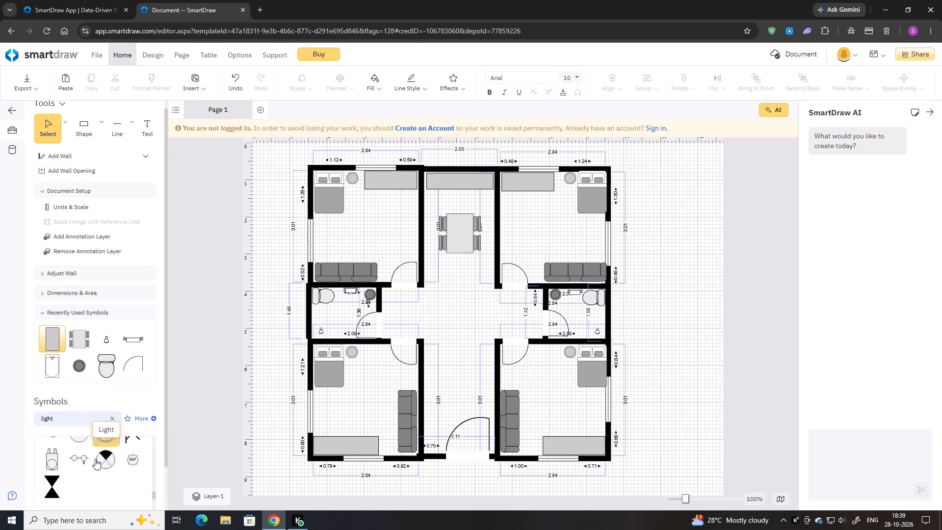
pyautogui.scroll(-2, 95, 459)
pyautogui.scroll(2, 95, 459)
pyautogui.scroll(-2, 95, 459)
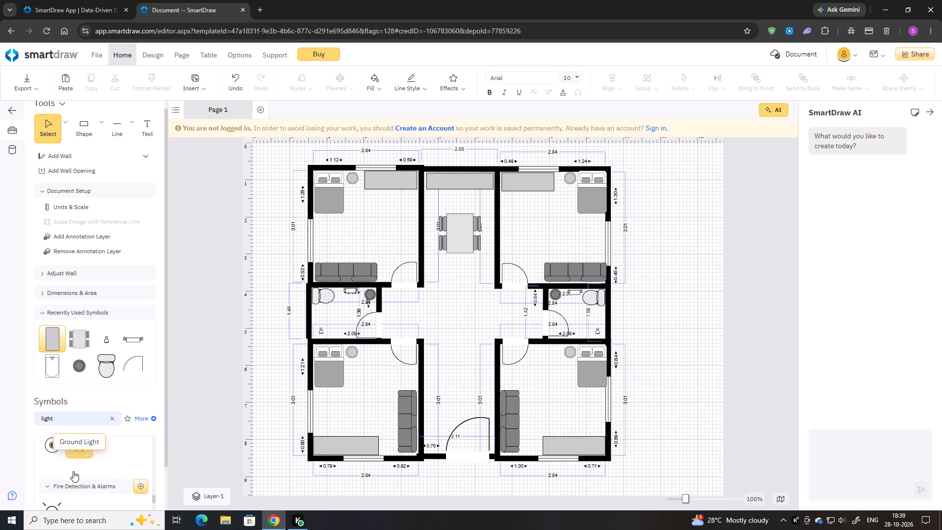
pyautogui.scroll(-1, 73, 468)
pyautogui.moveTo(55, 441); pyautogui.dragTo(368, 371)
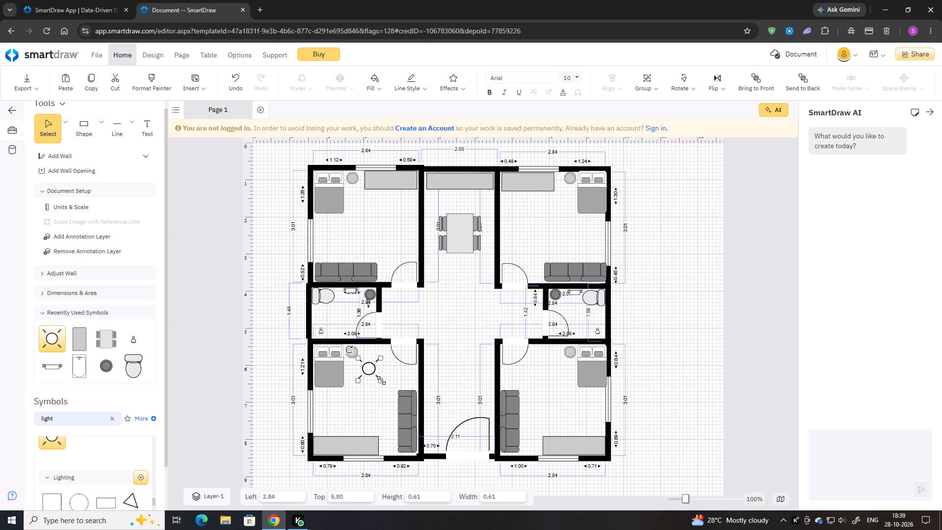
pyautogui.moveTo(381, 380); pyautogui.dragTo(368, 366)
# Move the light onto the round bedside table in the lower-left bedroom, at about 2.55, 5.51.
pyautogui.press('Left')
pyautogui.press('Left')
pyautogui.press('Left')
pyautogui.press('Left')
pyautogui.press('Left')
pyautogui.press('Left')
pyautogui.press('Left')
pyautogui.press('Left')
pyautogui.press('Left')
pyautogui.press('Left')
pyautogui.press('Left')
pyautogui.press('Left')
pyautogui.press('Left')
pyautogui.press('Left')
pyautogui.press('Left')
pyautogui.press('Left')
pyautogui.press('Left')
pyautogui.press('Left')
pyautogui.press('Left')
pyautogui.press('Left')
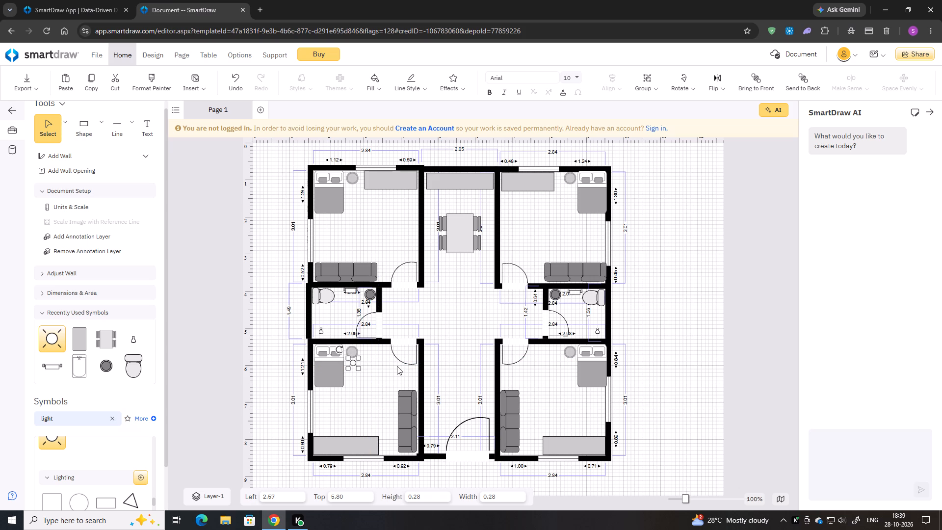
pyautogui.press('Up')
pyautogui.press('Up')
pyautogui.press('Up')
pyautogui.press('Up')
pyautogui.press('Up')
pyautogui.press('Up')
pyautogui.press('Up')
pyautogui.press('Up')
pyautogui.press('Up')
pyautogui.press('Up')
pyautogui.press('Up')
pyautogui.press('Up')
pyautogui.press('Up')
pyautogui.press('Up')
pyautogui.press('Up')
pyautogui.press('Up')
pyautogui.press('Up')
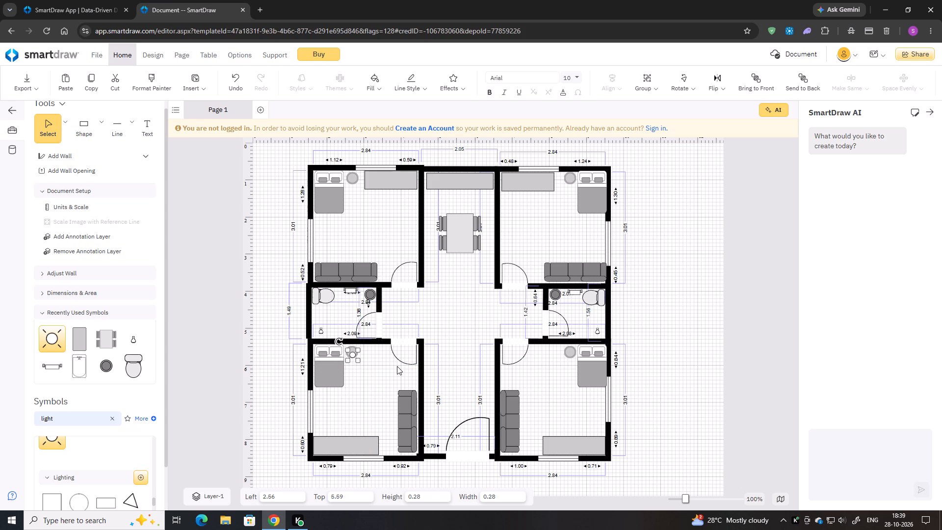
pyautogui.press('Up')
pyautogui.press('Up')
pyautogui.press('Up')
pyautogui.press('Up')
pyautogui.press('Up')
pyautogui.press('Left')
pyautogui.press('Up')
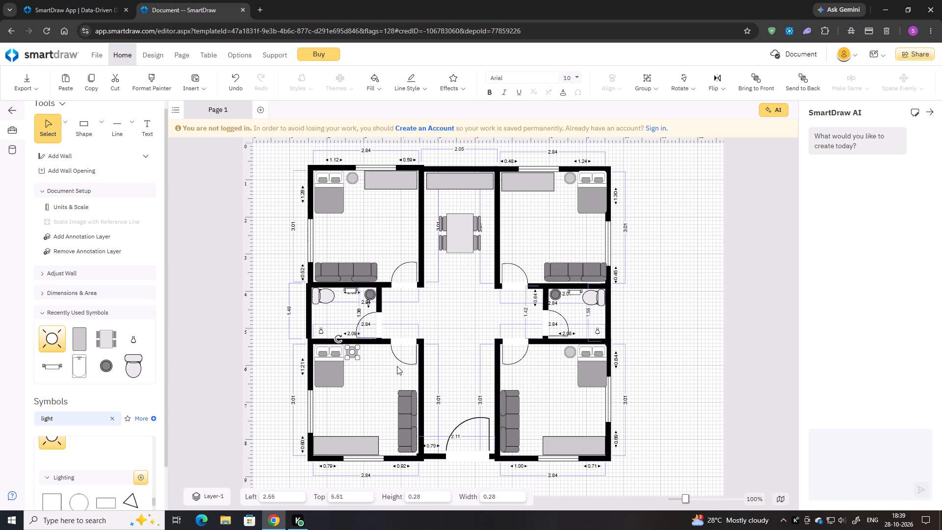
pyautogui.press('Left')
pyautogui.press('Right')
# Make two copies of the bedside light.
pyautogui.hotkey('ctrl', 'c')
pyautogui.hotkey('ctrl', 'v')
pyautogui.hotkey('ctrl', 'v')
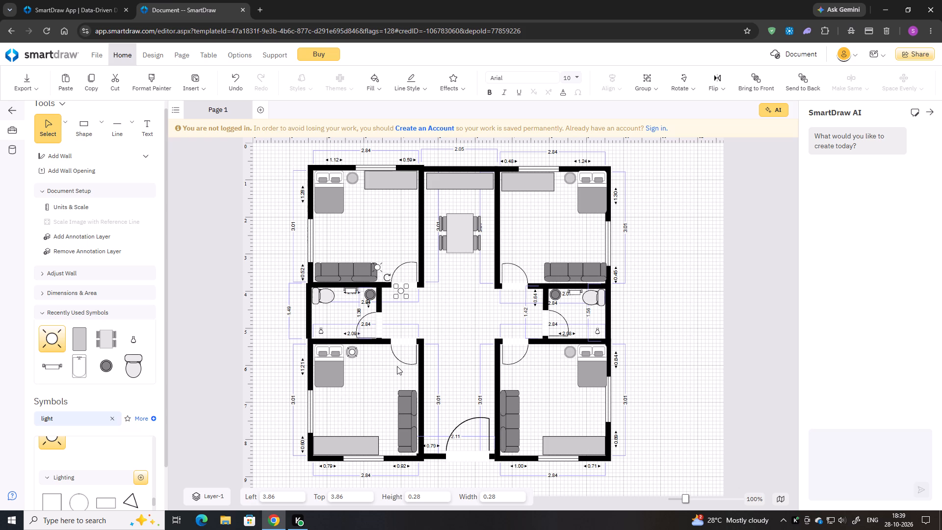
# Move one light copy onto the round bedside table in the upper-left bedroom, at about 2.55, 0.81.
pyautogui.moveTo(377, 268); pyautogui.dragTo(358, 196)
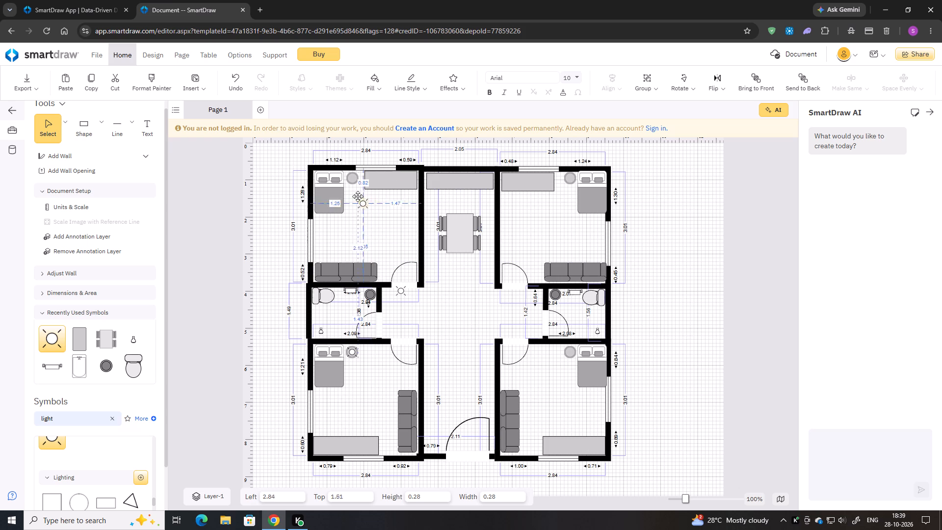
pyautogui.moveTo(358, 196); pyautogui.dragTo(350, 179)
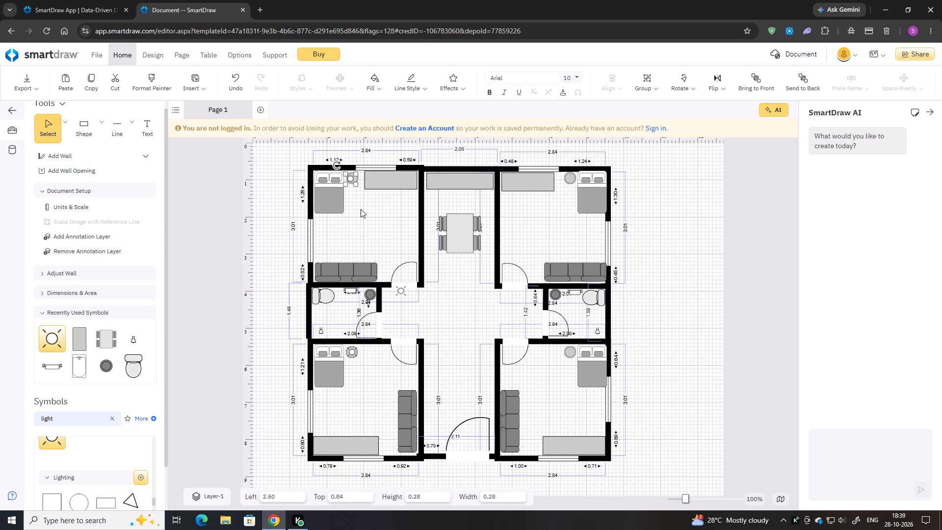
pyautogui.press('Right')
pyautogui.press('Right')
pyautogui.press('Right')
pyautogui.press('Right')
pyautogui.press('Up')
pyautogui.press('Up')
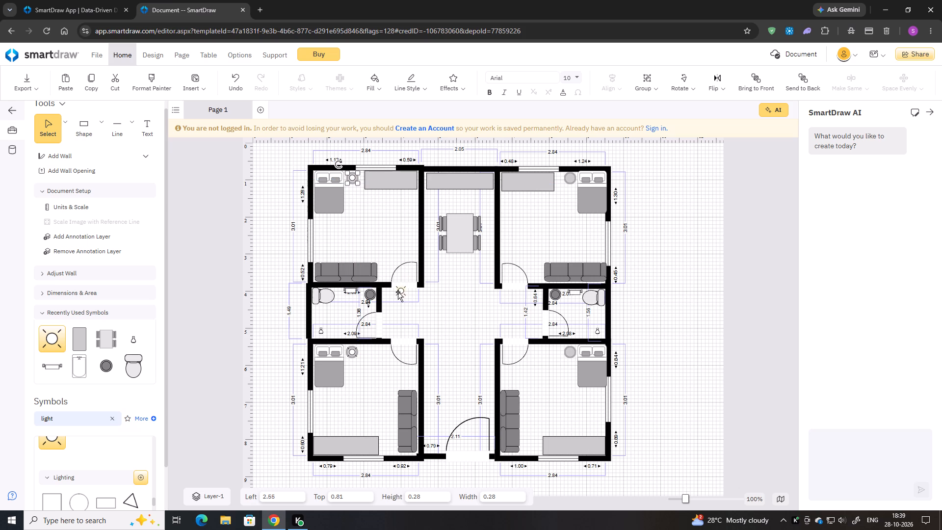
# Move the other light copy onto the round bedside table in the lower-right bedroom, at about 8.42, 5.51.
pyautogui.moveTo(402, 291); pyautogui.dragTo(572, 354)
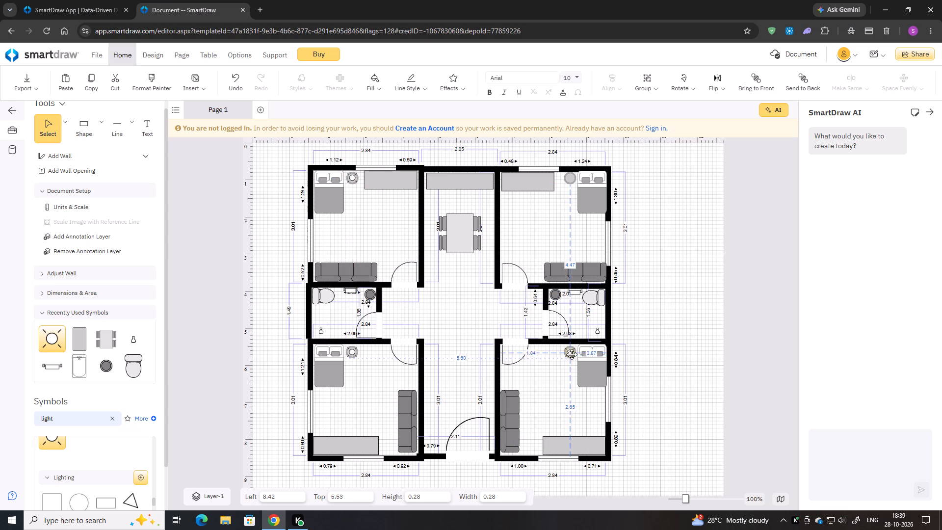
pyautogui.moveTo(572, 354); pyautogui.dragTo(572, 353)
pyautogui.press('Right')
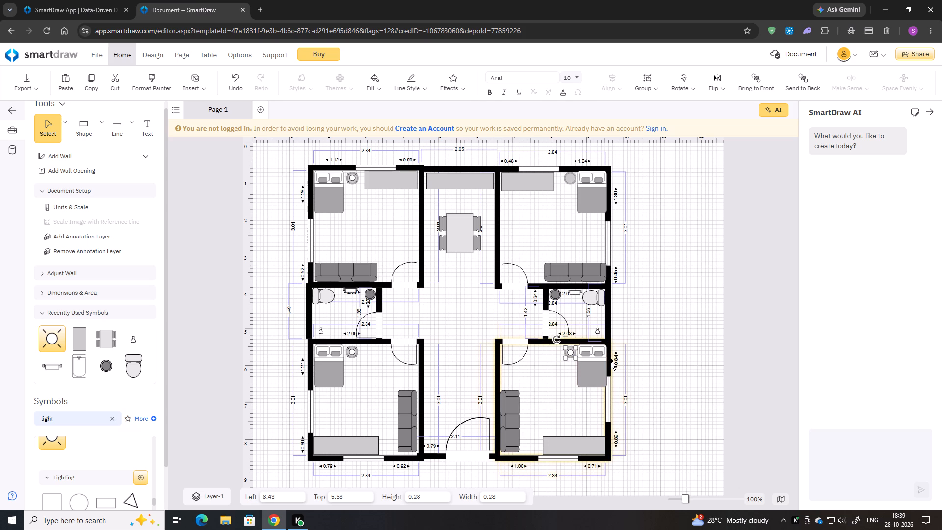
pyautogui.press('Up')
pyautogui.press('Up')
pyautogui.press('Left')
pyautogui.press('Down')
# Nudge the light on the lower-right bedroom's bedside table so its left position is 8.43.
pyautogui.press('Right')
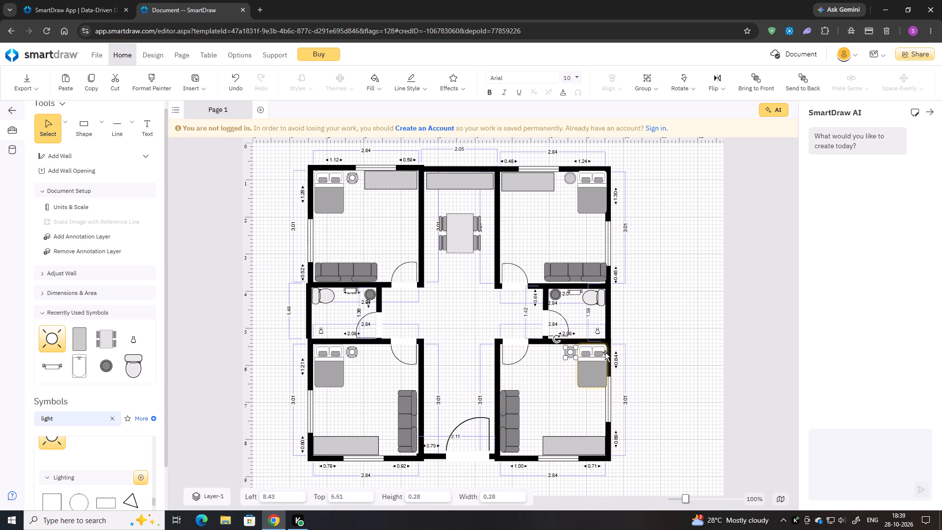
# Add another light copy and move it onto the round bedside table in the upper-right bedroom, at about 8.43, 0.83.
pyautogui.hotkey('ctrl', 'v')
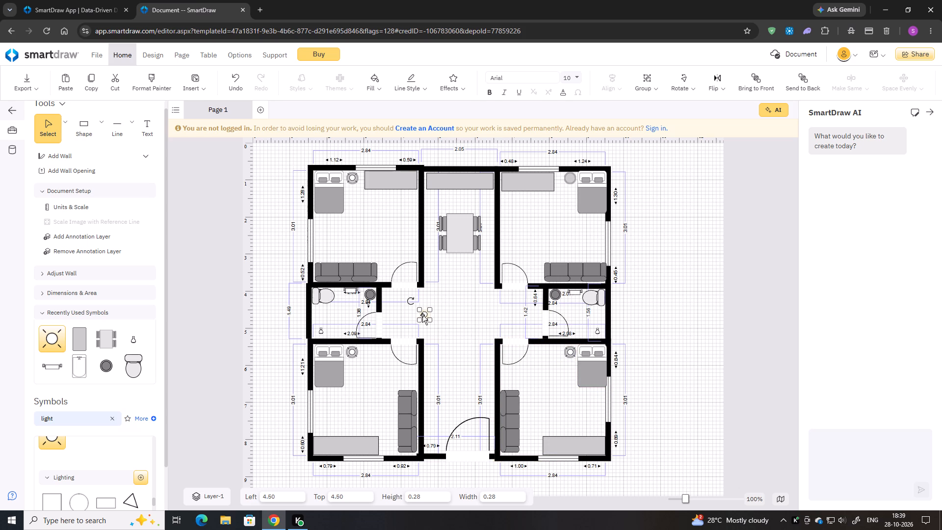
pyautogui.moveTo(425, 315); pyautogui.dragTo(571, 179)
pyautogui.press('Up')
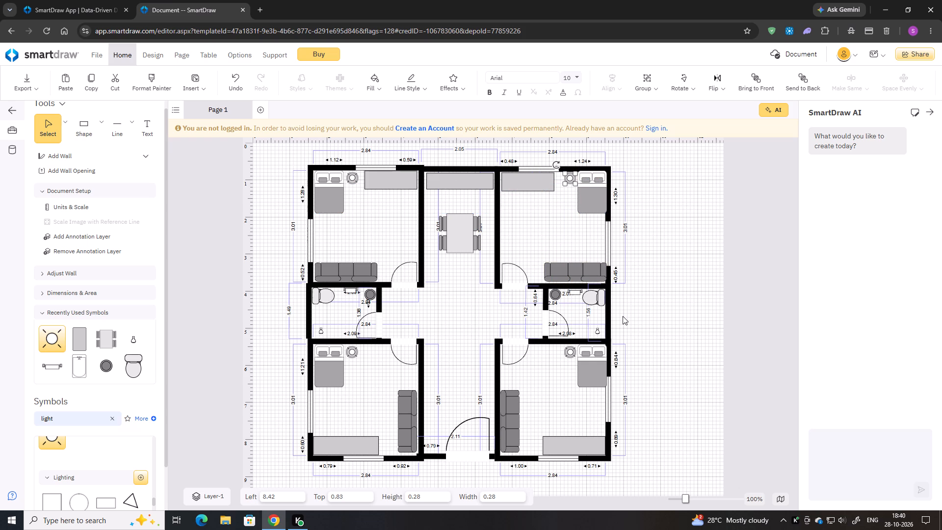
pyautogui.press('Right')
pyautogui.click(556, 226)
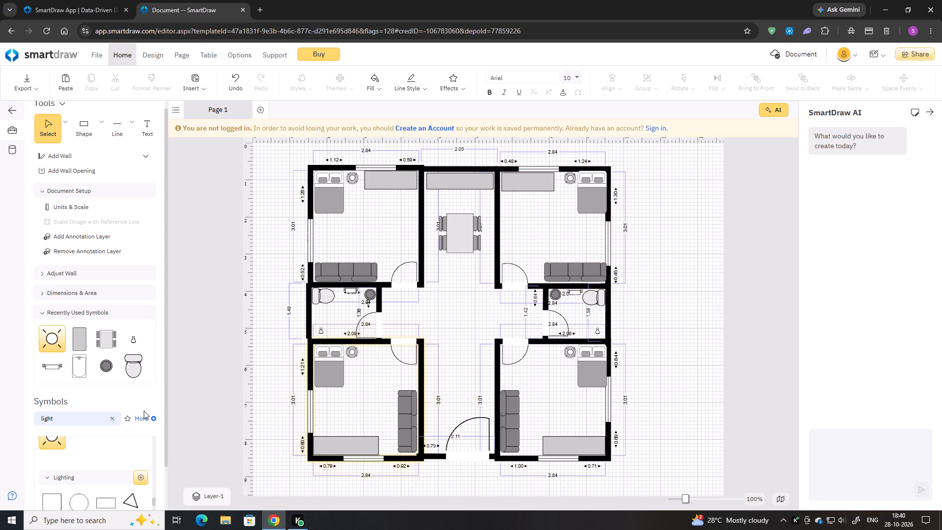
# Search the symbol library for pc and browse the matching computer symbols.
pyautogui.click(111, 417)
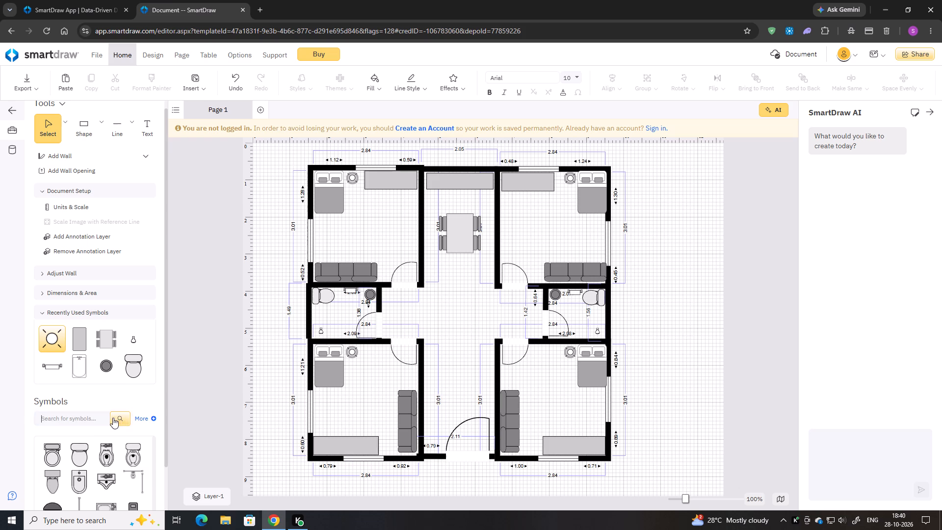
pyautogui.write('pc')
pyautogui.press('Return')
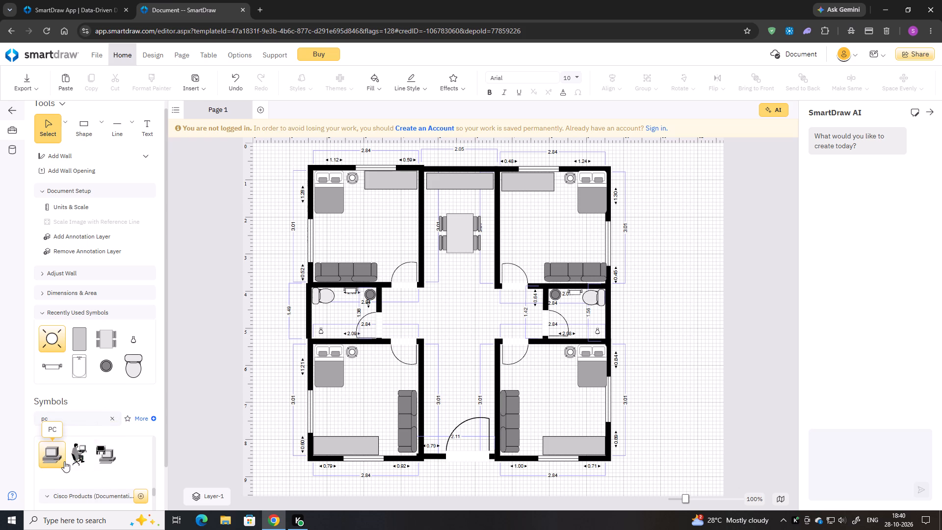
pyautogui.scroll(-2, 82, 463)
pyautogui.scroll(1, 76, 459)
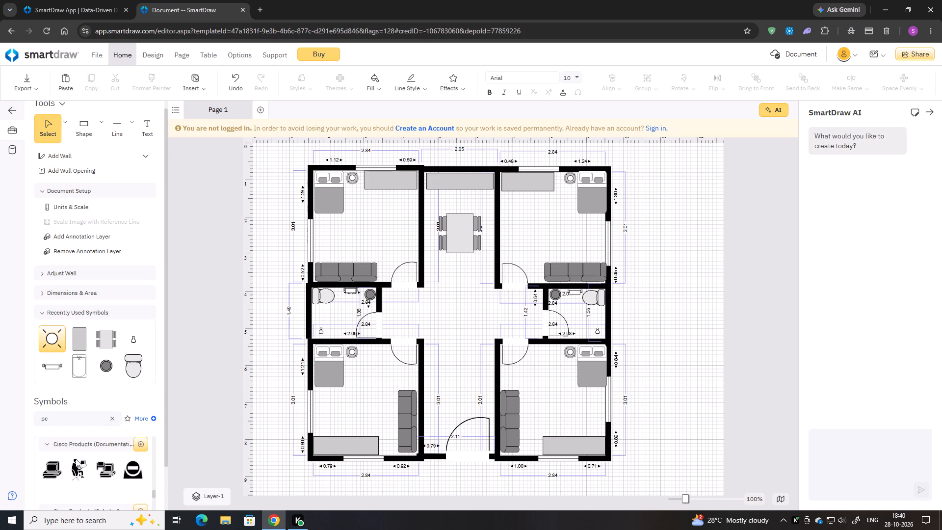
pyautogui.scroll(-3, 120, 474)
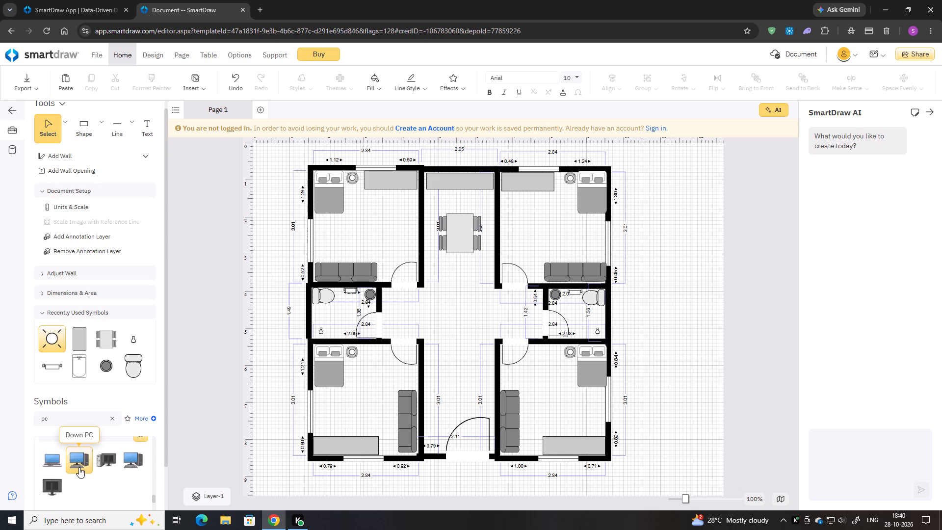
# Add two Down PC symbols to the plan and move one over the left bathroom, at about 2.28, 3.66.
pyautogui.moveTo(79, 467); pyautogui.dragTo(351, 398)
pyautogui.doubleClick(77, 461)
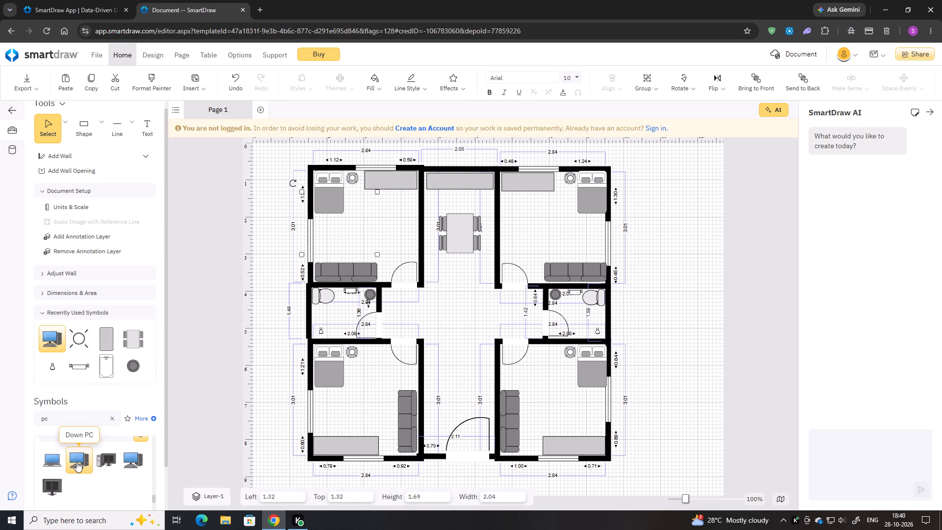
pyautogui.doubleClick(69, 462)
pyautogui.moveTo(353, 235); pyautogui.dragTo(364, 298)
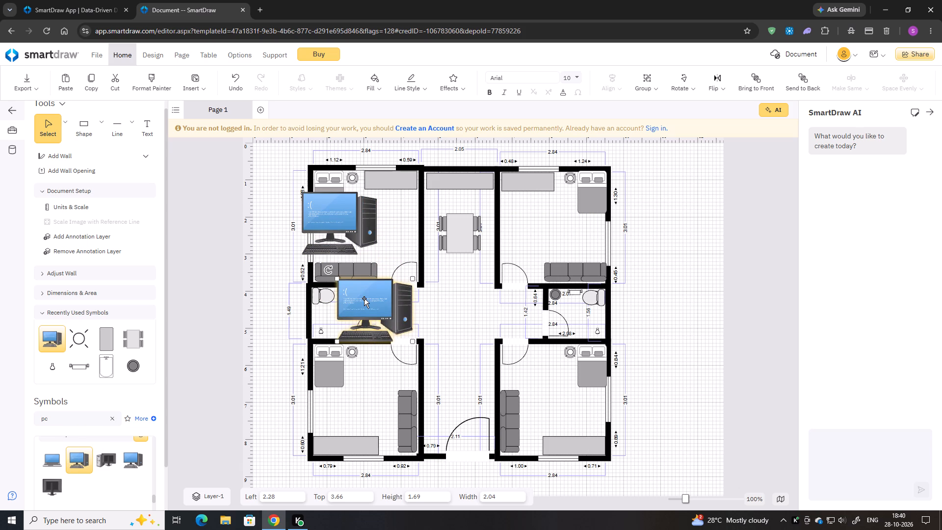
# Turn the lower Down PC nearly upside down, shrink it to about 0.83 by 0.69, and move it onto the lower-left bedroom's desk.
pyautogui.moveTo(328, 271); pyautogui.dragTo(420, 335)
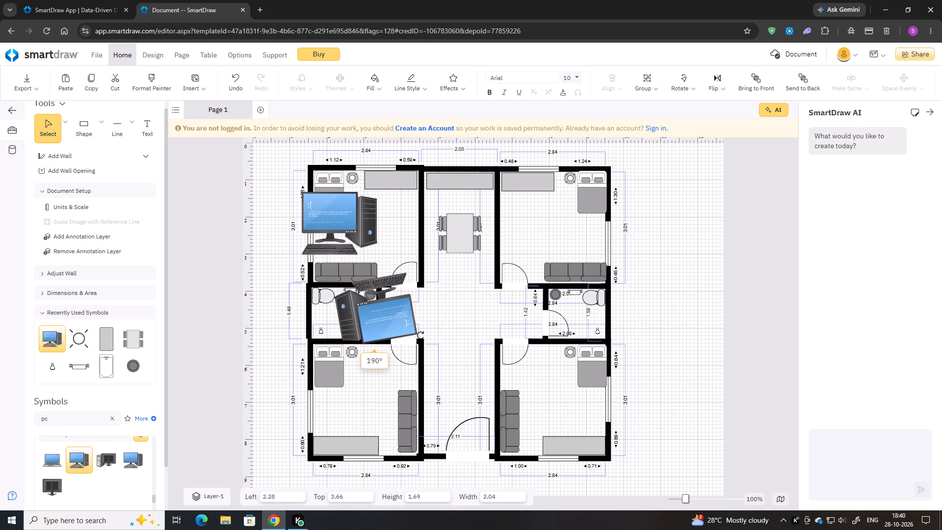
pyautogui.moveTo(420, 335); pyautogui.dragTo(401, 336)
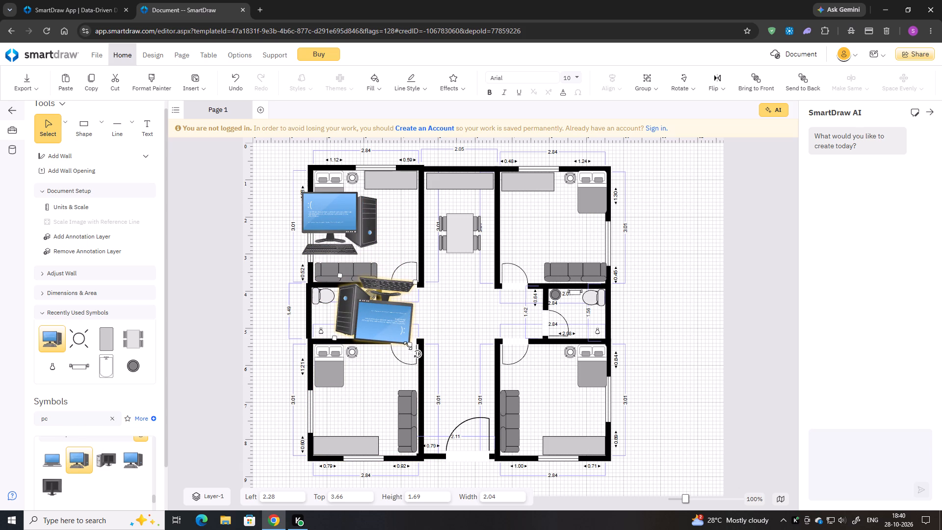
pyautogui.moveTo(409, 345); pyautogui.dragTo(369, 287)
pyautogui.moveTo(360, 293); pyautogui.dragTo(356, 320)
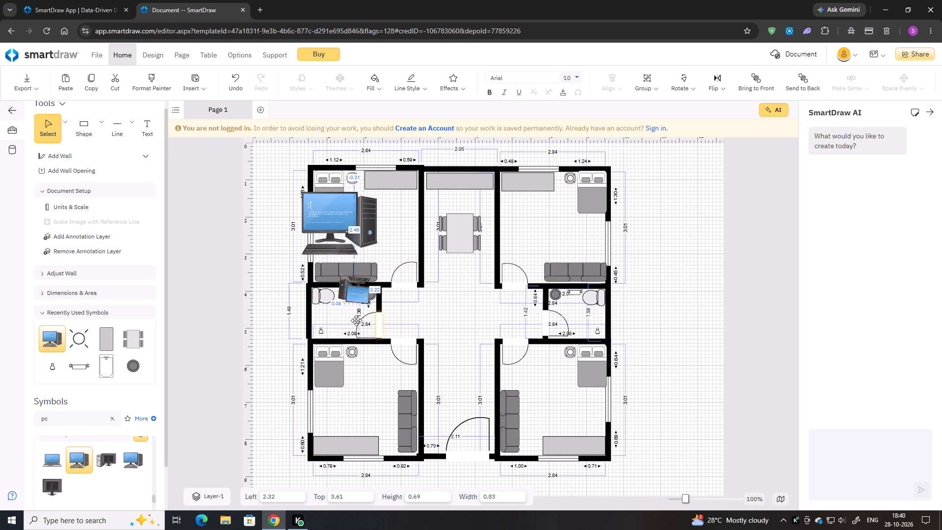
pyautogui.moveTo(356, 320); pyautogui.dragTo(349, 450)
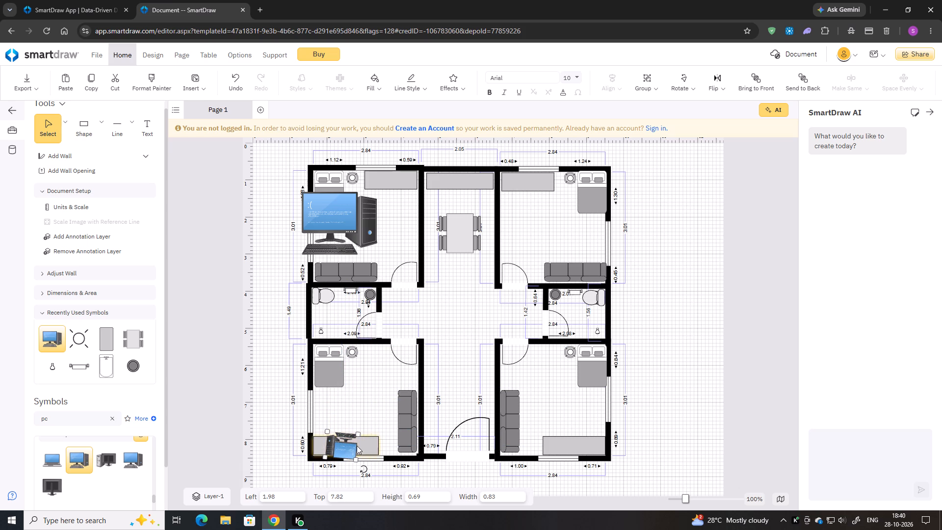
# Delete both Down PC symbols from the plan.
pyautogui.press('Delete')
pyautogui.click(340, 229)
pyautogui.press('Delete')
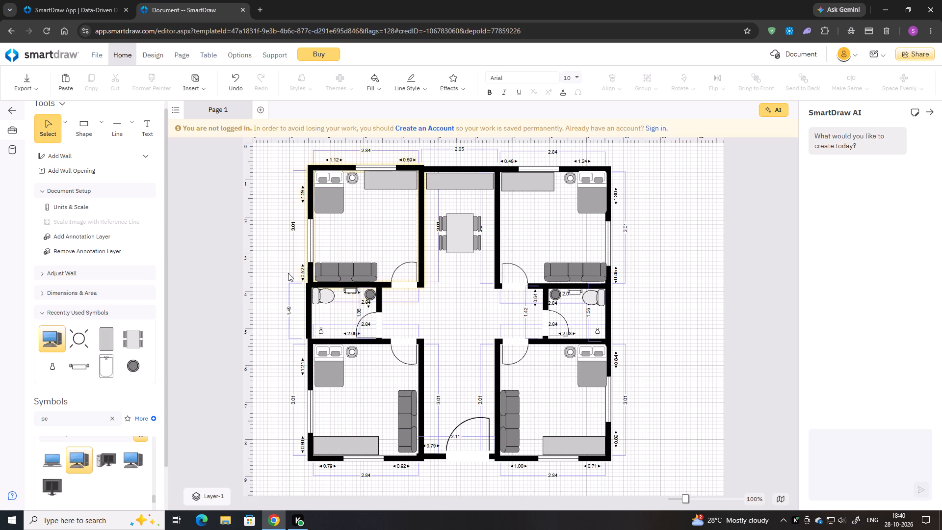
# Look through the pc symbol categories for a computer symbol suited to the bedroom desks.
pyautogui.scroll(-2, 83, 464)
pyautogui.scroll(1, 89, 464)
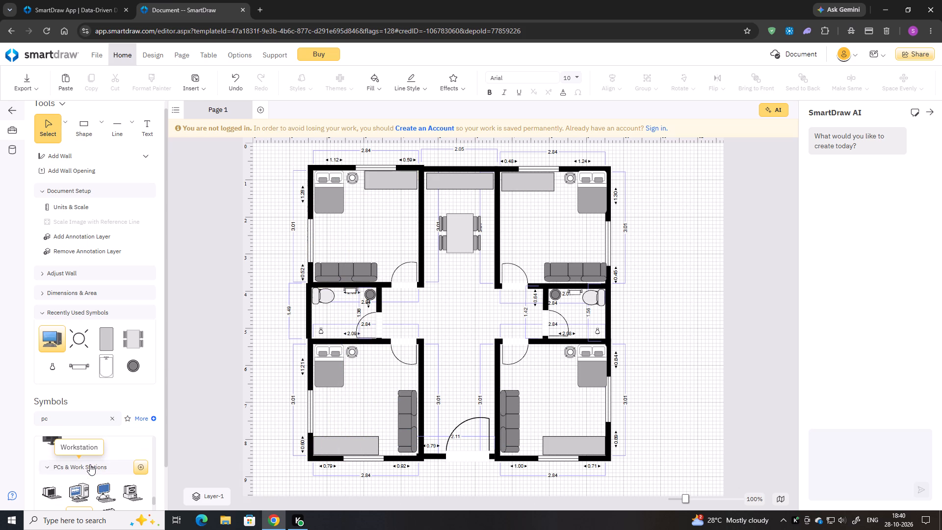
pyautogui.scroll(1, 90, 464)
pyautogui.scroll(-2, 90, 464)
pyautogui.scroll(-2, 132, 465)
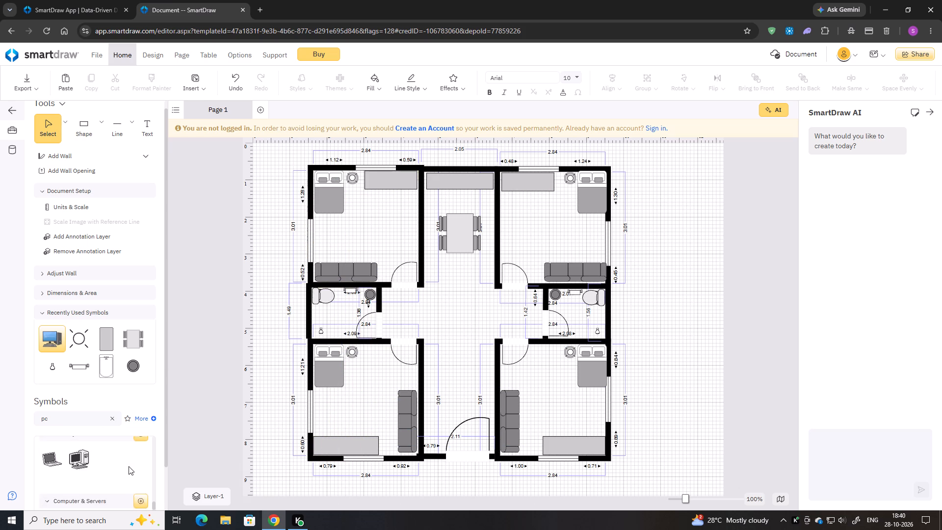
pyautogui.scroll(-5, 129, 466)
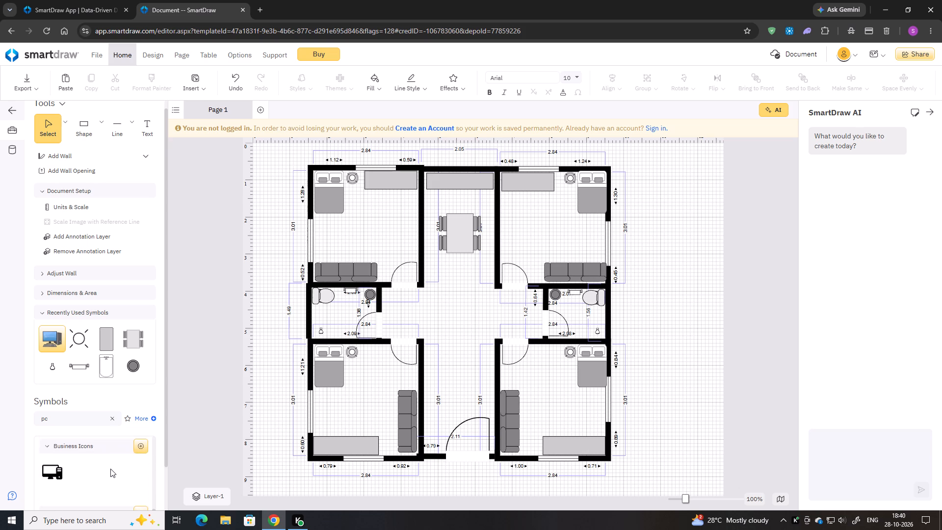
pyautogui.scroll(-2, 110, 469)
pyautogui.scroll(11, 110, 467)
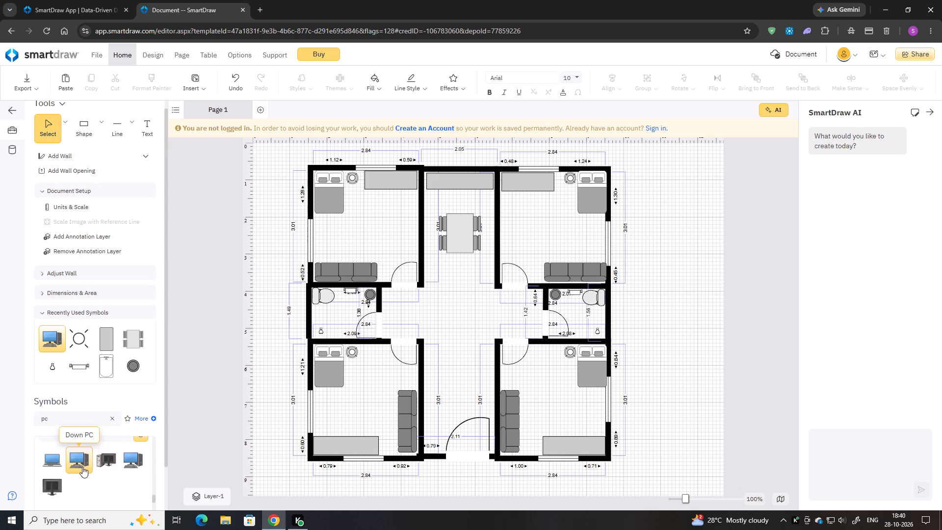
pyautogui.scroll(-3, 82, 467)
pyautogui.scroll(4, 82, 464)
pyautogui.scroll(-1, 73, 475)
# Add two laptop symbols and move one to the upper part of the lower-left bedroom, at about 2.30, 5.15.
pyautogui.doubleClick(54, 462)
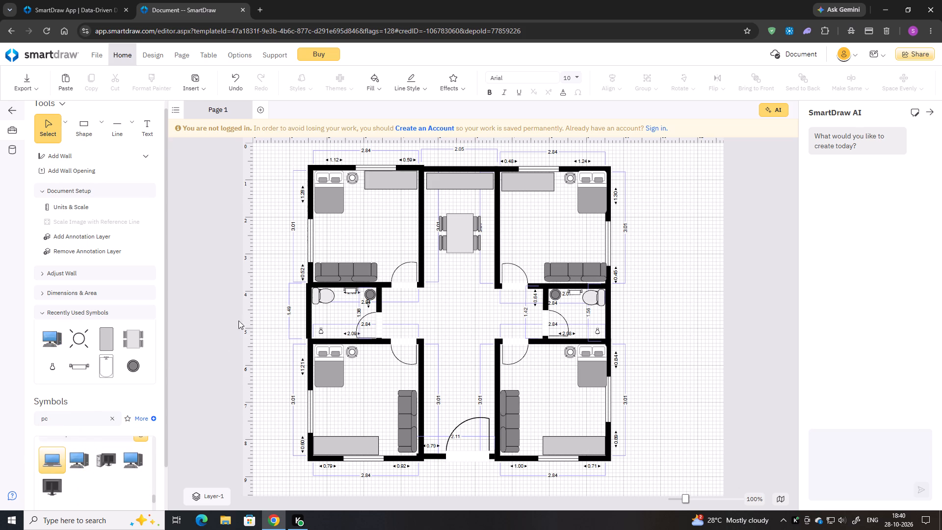
pyautogui.doubleClick(44, 465)
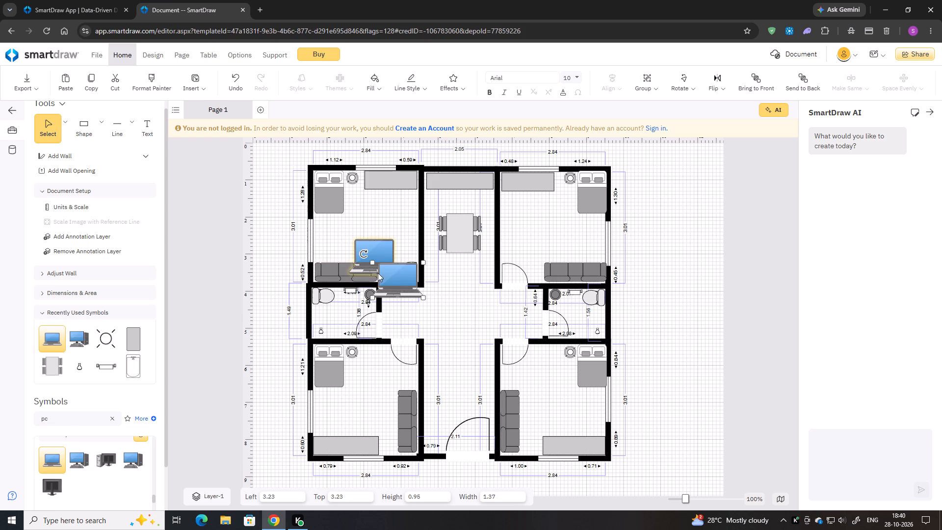
pyautogui.moveTo(394, 272); pyautogui.dragTo(360, 343)
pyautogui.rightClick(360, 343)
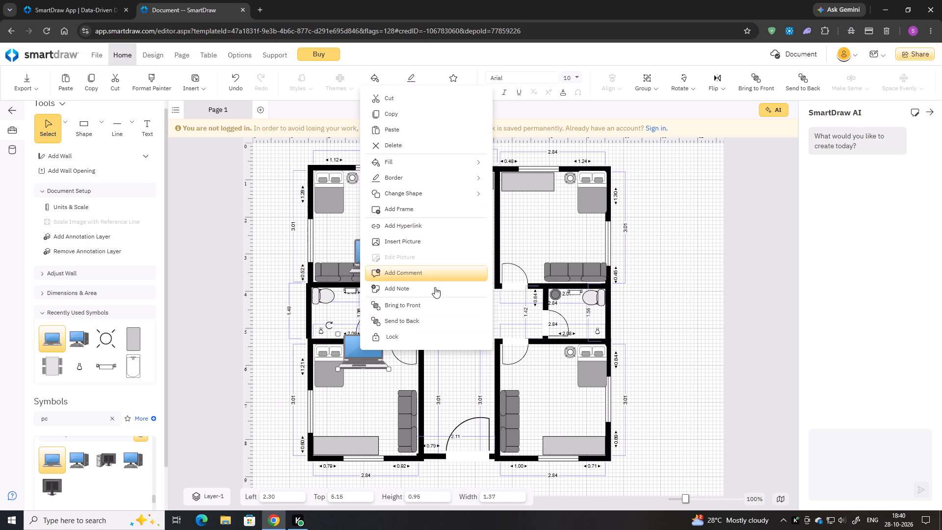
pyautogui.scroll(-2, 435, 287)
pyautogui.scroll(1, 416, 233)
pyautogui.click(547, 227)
# Shrink the lower-left bedroom's laptop to about 0.52 by 0.36 and place it on the desk at about 1.69, 7.98.
pyautogui.moveTo(354, 351); pyautogui.dragTo(345, 407)
pyautogui.moveTo(379, 425); pyautogui.dragTo(349, 411)
pyautogui.moveTo(341, 397); pyautogui.dragTo(330, 445)
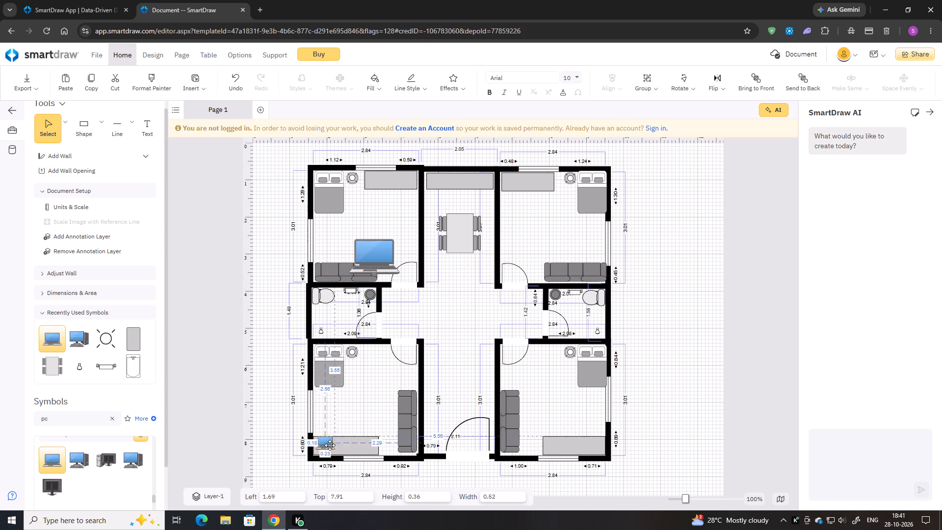
pyautogui.moveTo(330, 445); pyautogui.dragTo(330, 445)
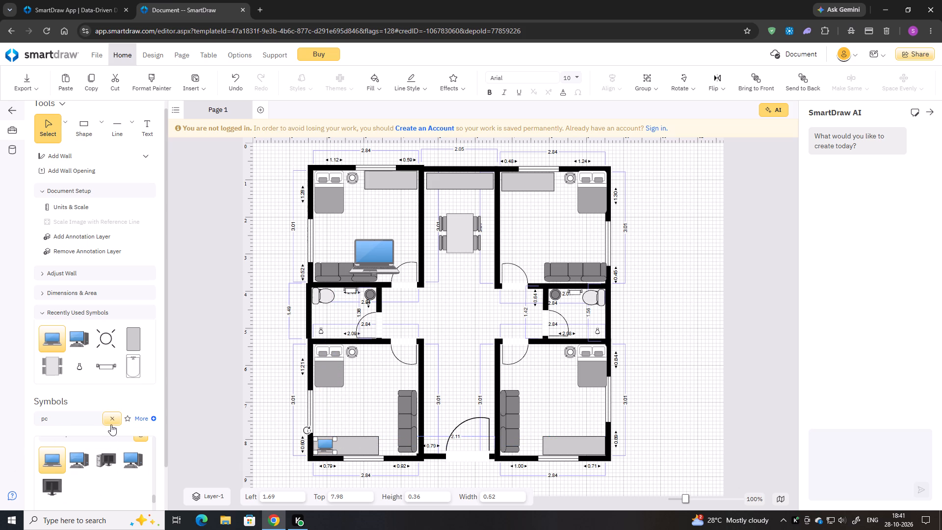
# Delete the extra full-size laptop in the upper-left bedroom.
pyautogui.click(370, 257)
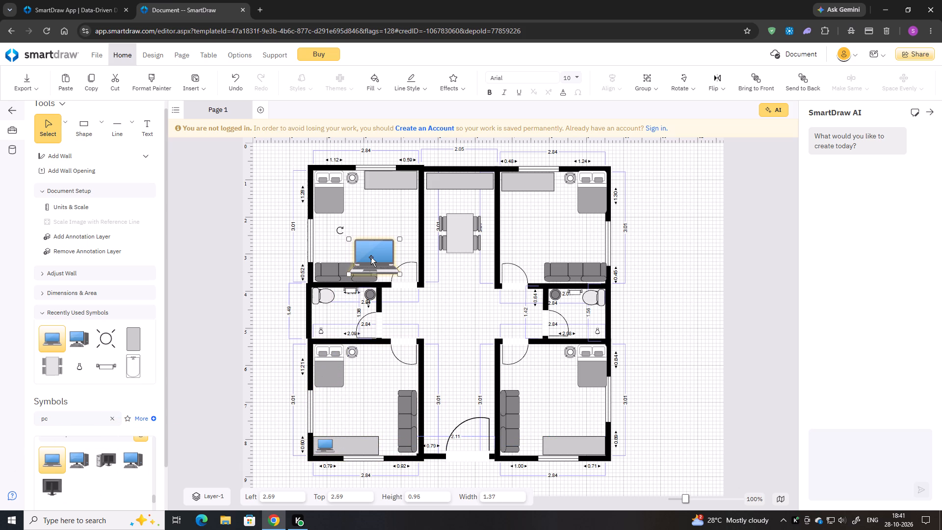
pyautogui.press('Delete')
# Make three copies of the small laptop on the lower-left bedroom's desk.
pyautogui.click(327, 449)
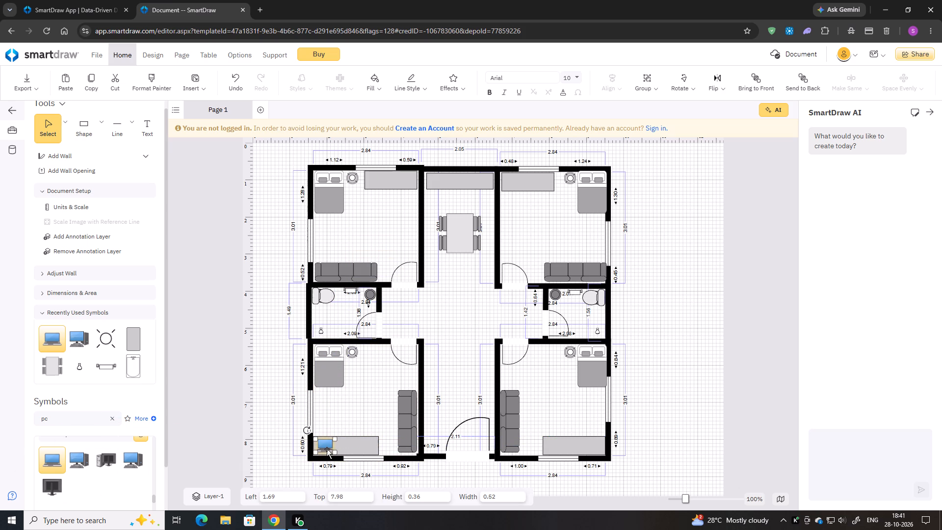
pyautogui.hotkey('ctrl', 'c')
pyautogui.hotkey('ctrl', 'v')
pyautogui.hotkey('ctrl', 'v')
pyautogui.hotkey('ctrl', 'v')
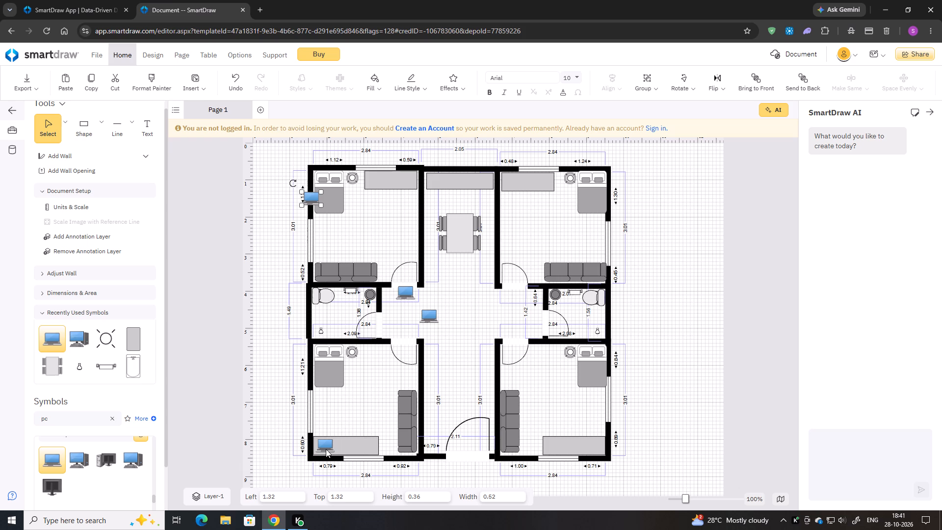
# Move one laptop copy onto the right end of the desk in the upper-left bedroom.
pyautogui.moveTo(309, 203); pyautogui.dragTo(376, 189)
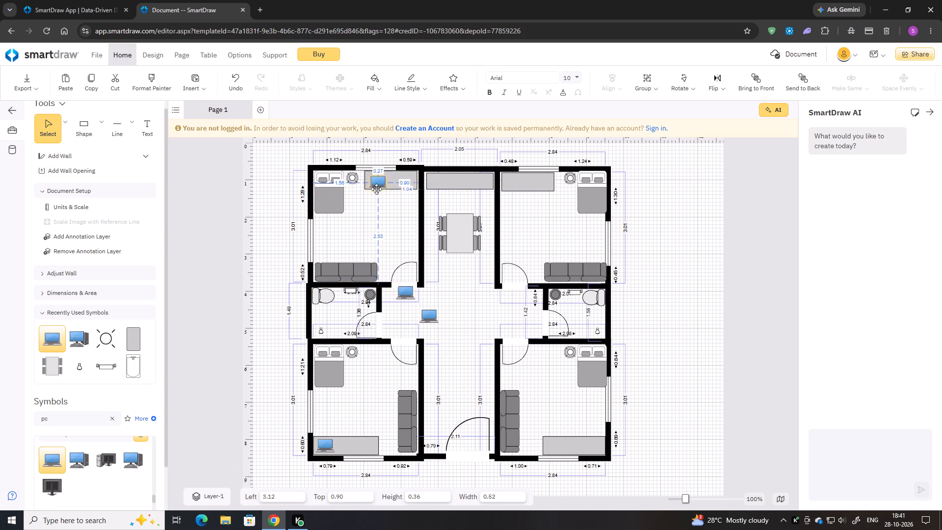
pyautogui.moveTo(376, 189); pyautogui.dragTo(403, 182)
# Move another laptop copy onto the left end of the desk in the upper-right bedroom.
pyautogui.moveTo(406, 293); pyautogui.dragTo(518, 190)
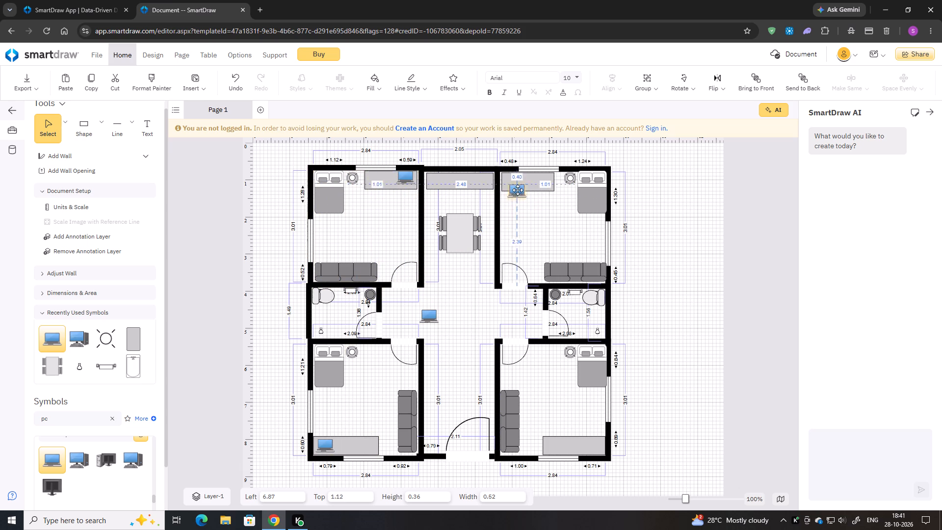
pyautogui.moveTo(518, 190); pyautogui.dragTo(514, 181)
# Move the remaining laptop copy onto the desk in the lower-right bedroom, at about 8.99, 7.98.
pyautogui.moveTo(430, 317); pyautogui.dragTo(565, 411)
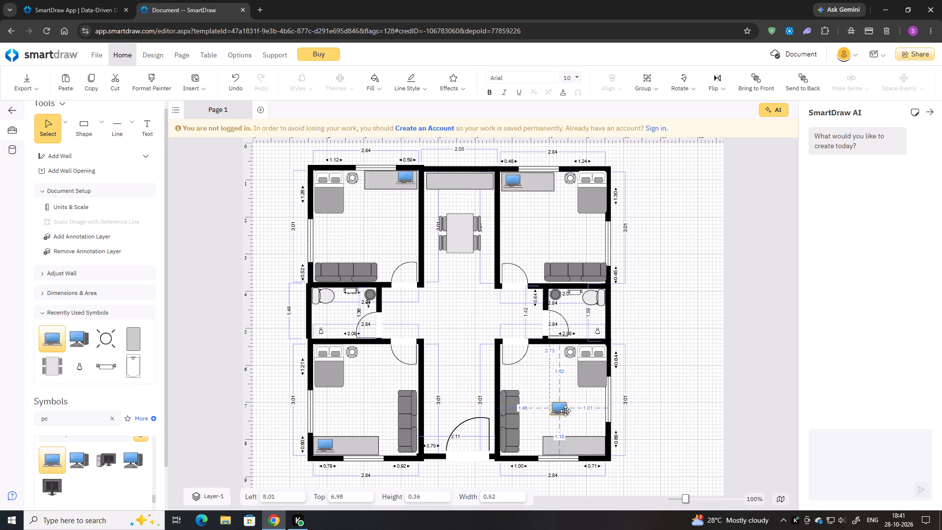
pyautogui.moveTo(565, 411); pyautogui.dragTo(595, 445)
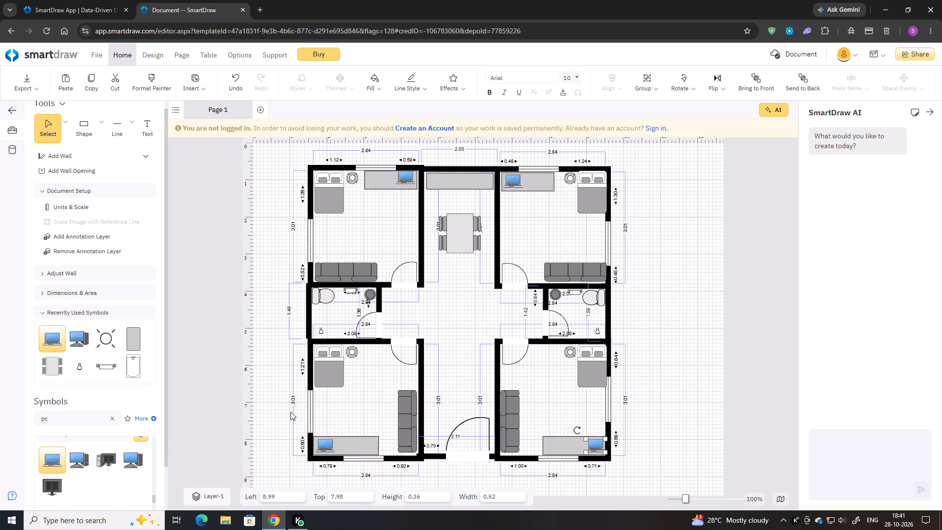
# Search the symbol library for cpu and look through the matching symbols.
pyautogui.click(116, 420)
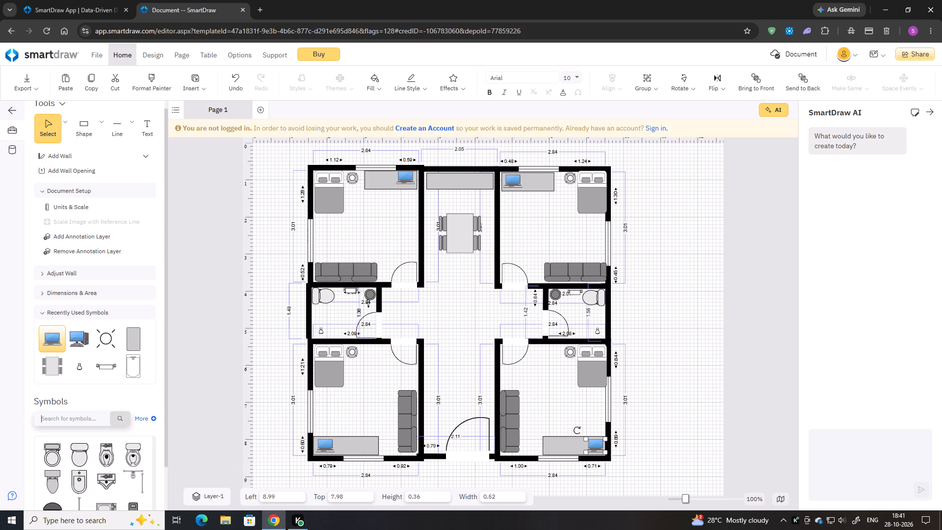
pyautogui.click(82, 416)
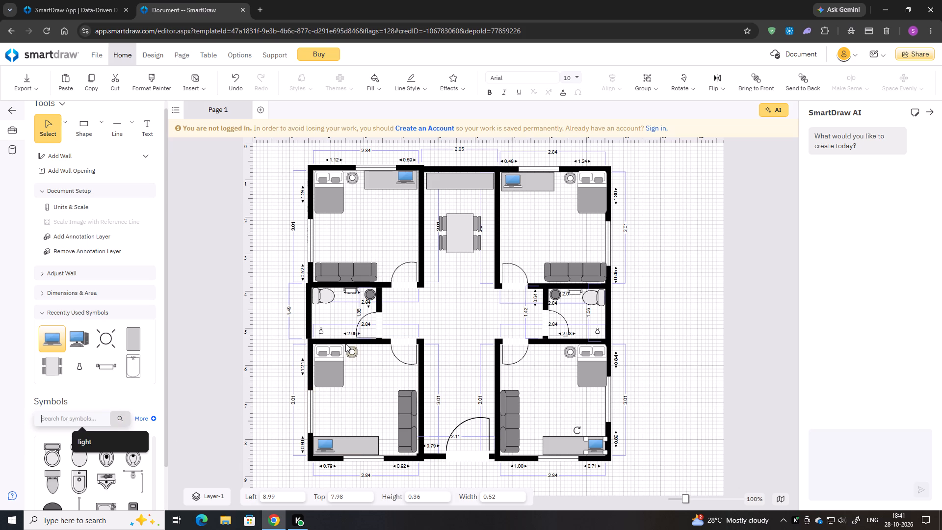
pyautogui.click(86, 413)
pyautogui.press('c')
pyautogui.press('p')
pyautogui.press('u')
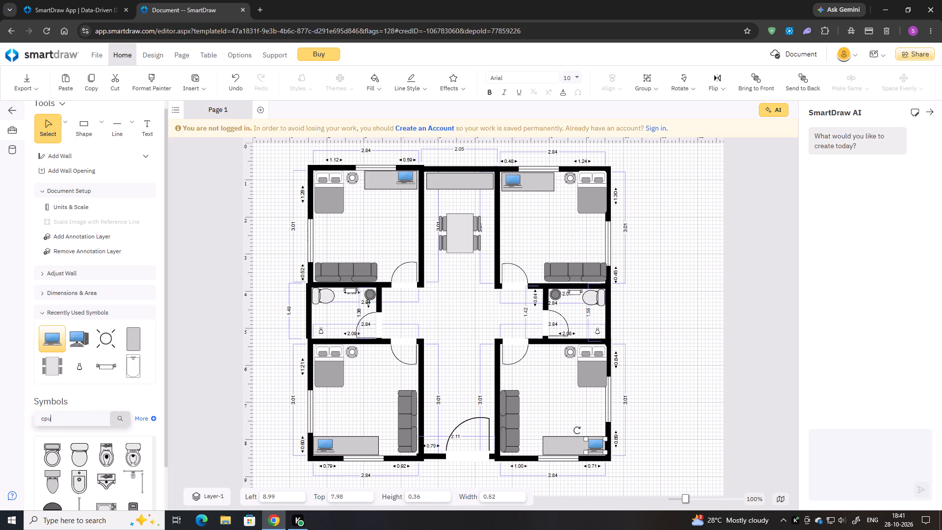
pyautogui.press('Return')
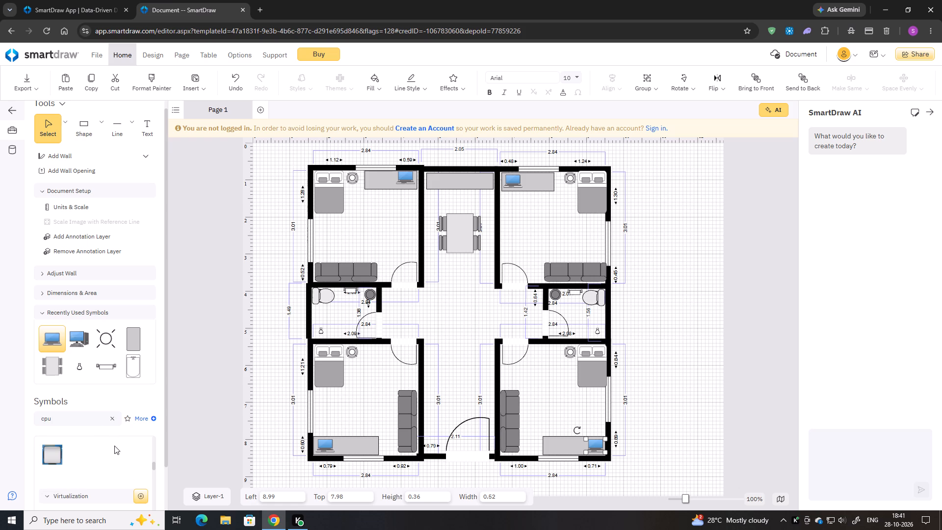
pyautogui.scroll(-1, 114, 446)
pyautogui.scroll(2, 61, 446)
pyautogui.scroll(-4, 54, 458)
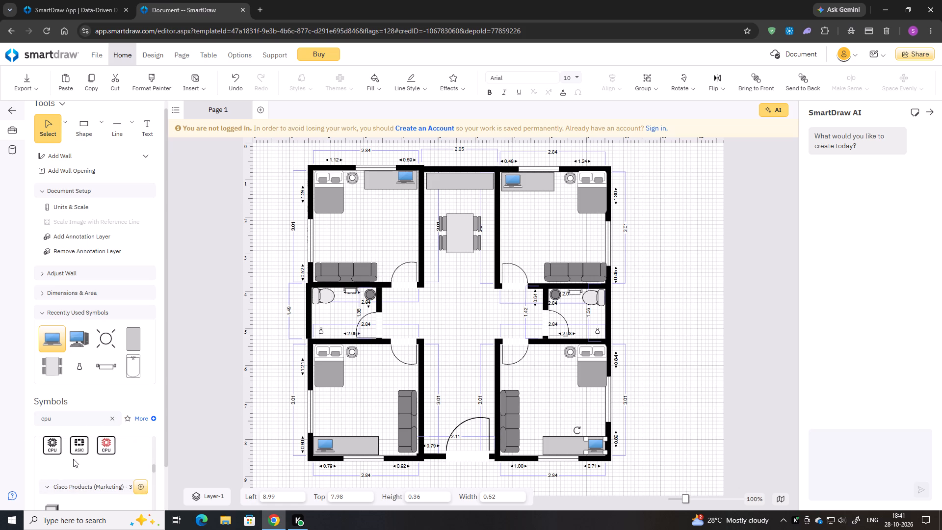
# Search the symbol library for cabinet and look through the matching symbols.
pyautogui.click(116, 419)
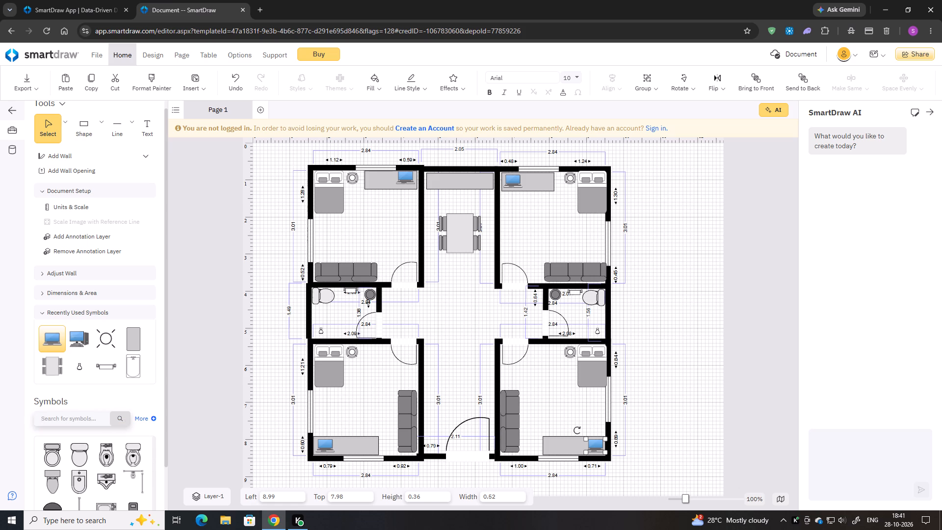
pyautogui.write('cabinet')
pyautogui.press('Return')
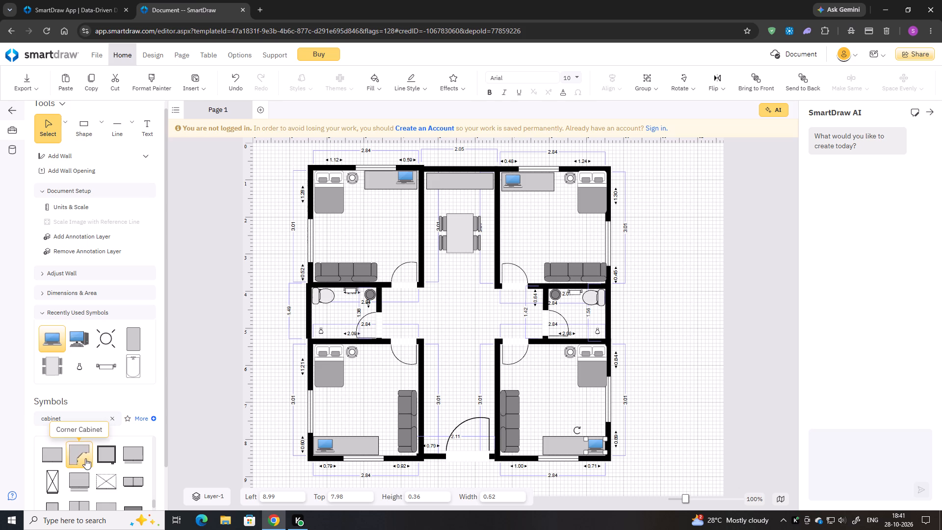
pyautogui.scroll(-3, 119, 457)
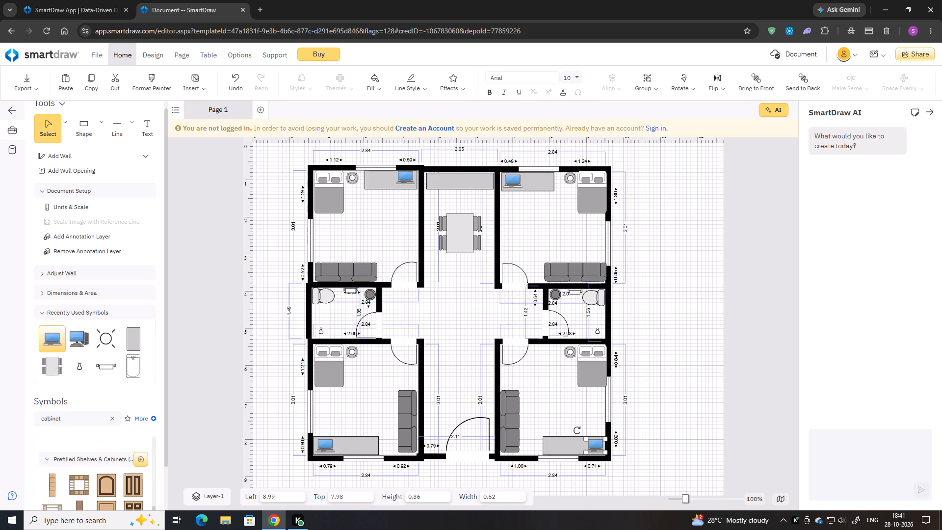
# Extend the symbol search to pc cabinet and look through the matching computer symbols.
pyautogui.click(69, 425)
pyautogui.press('Left')
pyautogui.press('Left')
pyautogui.press('Left')
pyautogui.press('Left')
pyautogui.press('Left')
pyautogui.press('Left')
pyautogui.press('Left')
pyautogui.press('Left')
pyautogui.press('Left')
pyautogui.press('Left')
pyautogui.press('Left')
pyautogui.write('pc')
pyautogui.press('space')
pyautogui.press('Return')
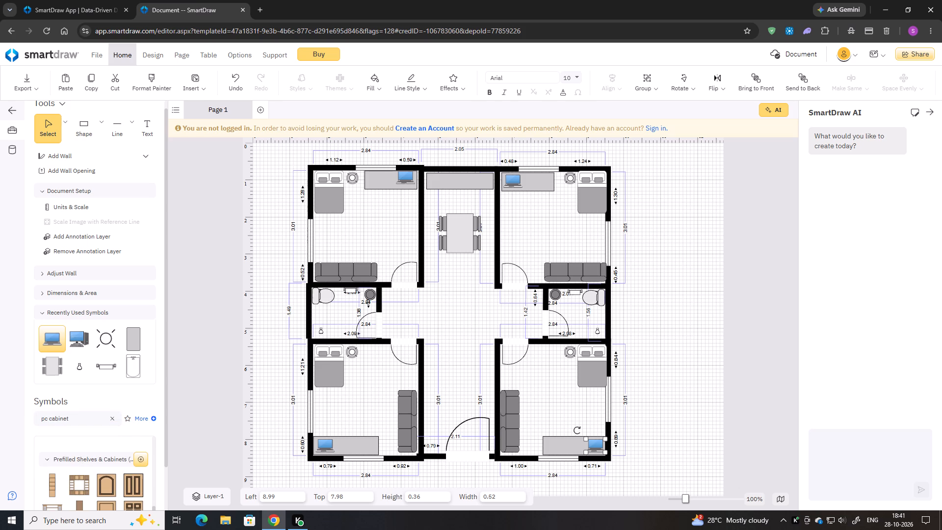
pyautogui.scroll(-2, 120, 460)
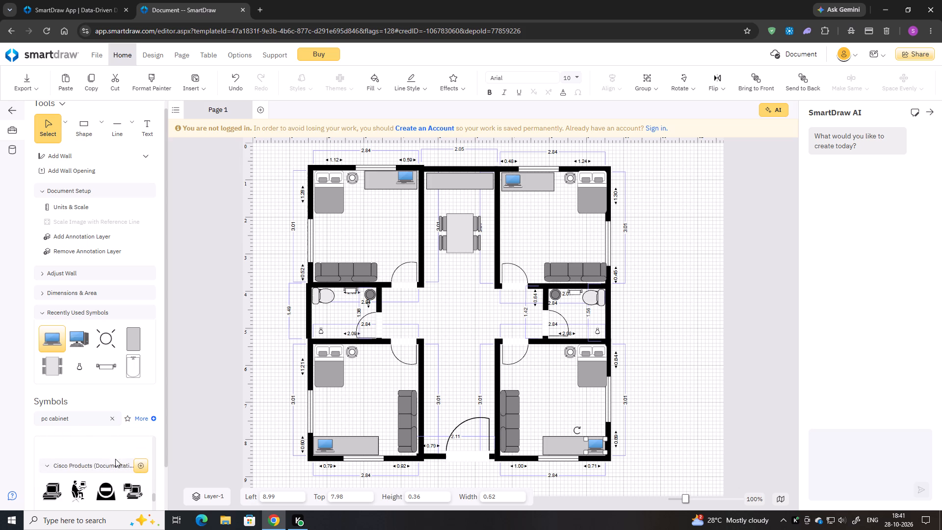
pyautogui.scroll(-2, 105, 457)
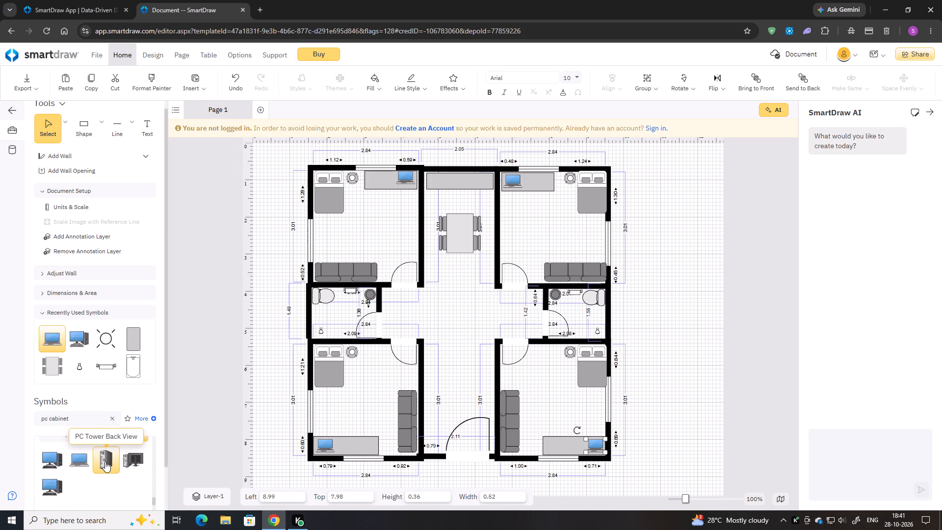
pyautogui.scroll(-5, 105, 461)
pyautogui.scroll(5, 105, 461)
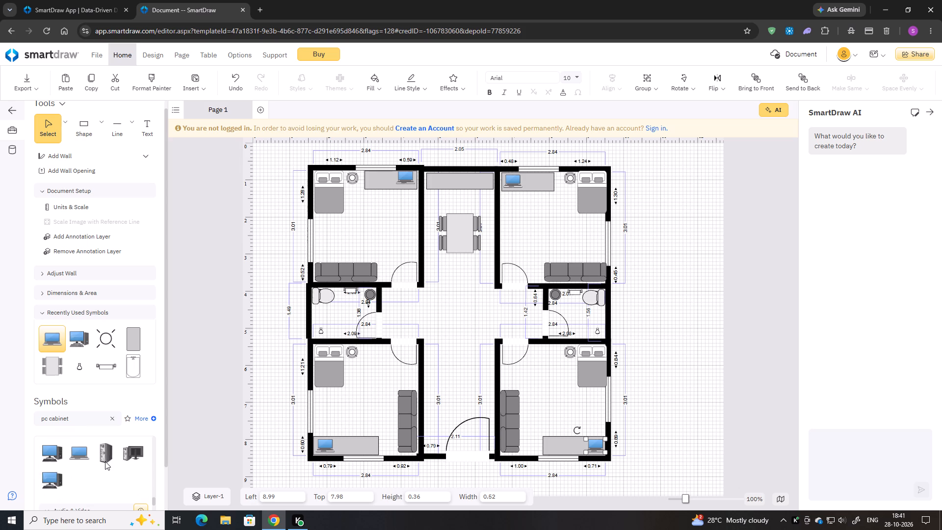
pyautogui.scroll(-5, 76, 478)
pyautogui.scroll(5, 78, 475)
pyautogui.scroll(-1, 100, 471)
# Search the symbol library for moniter and look through the matching symbols.
pyautogui.click(108, 421)
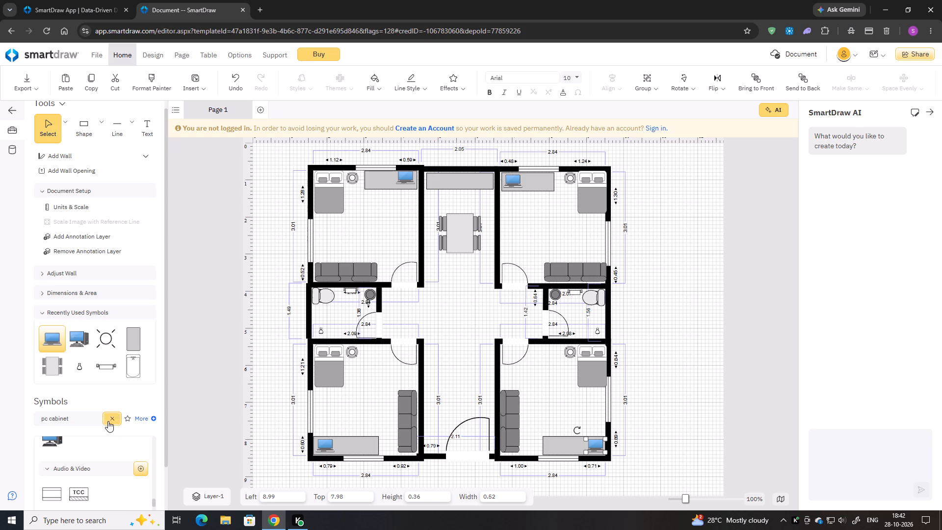
pyautogui.write('moniter')
pyautogui.press('Return')
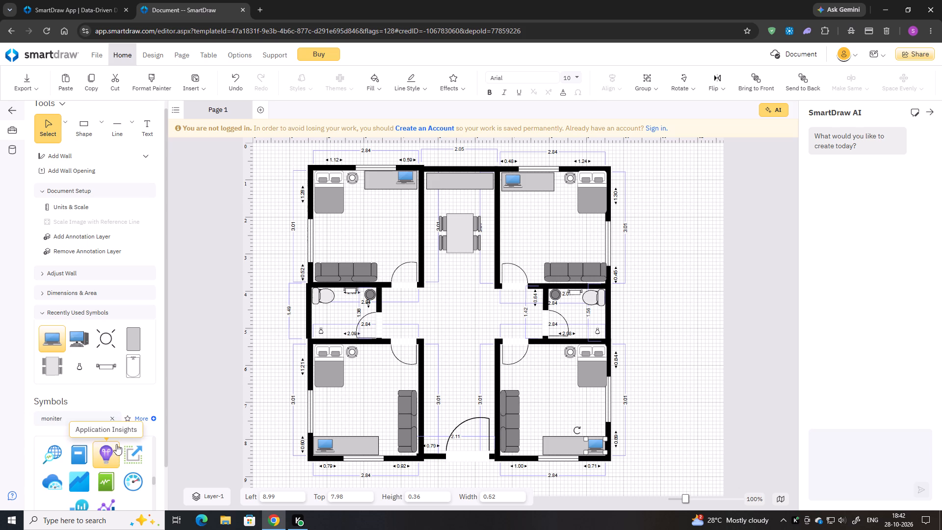
pyautogui.scroll(-5, 115, 454)
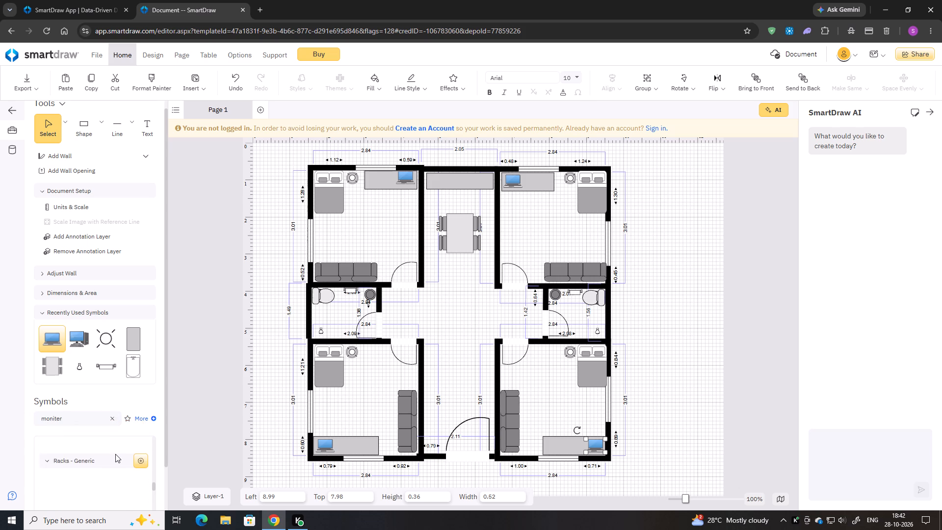
pyautogui.scroll(2, 115, 454)
pyautogui.scroll(-4, 115, 454)
pyautogui.scroll(1, 115, 454)
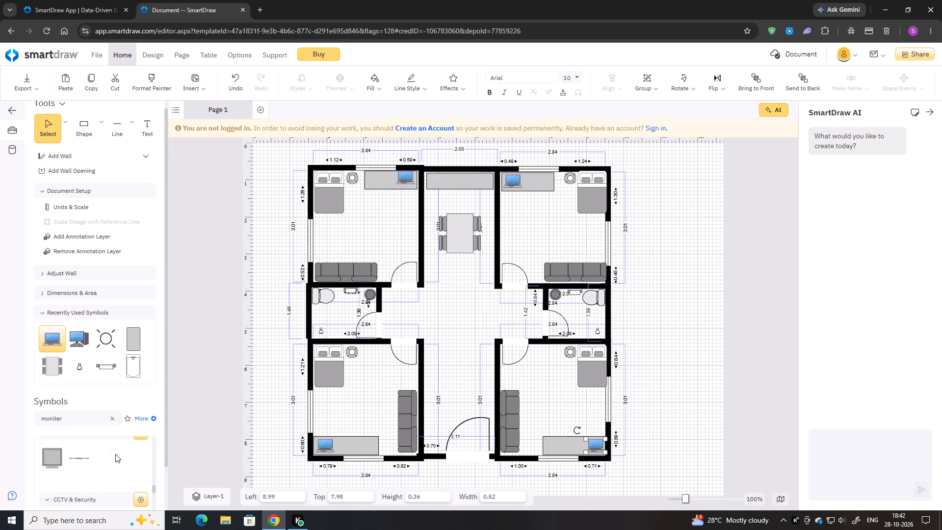
pyautogui.scroll(-7, 115, 454)
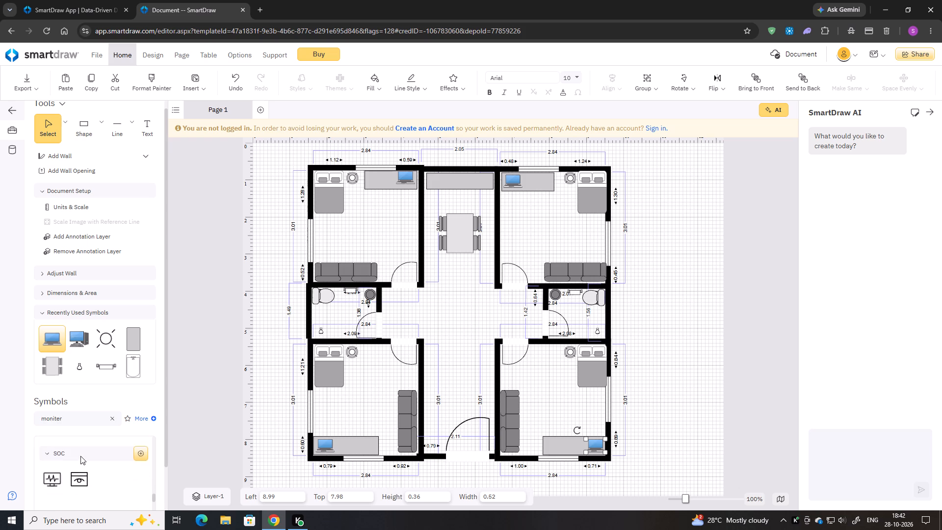
pyautogui.scroll(-6, 80, 456)
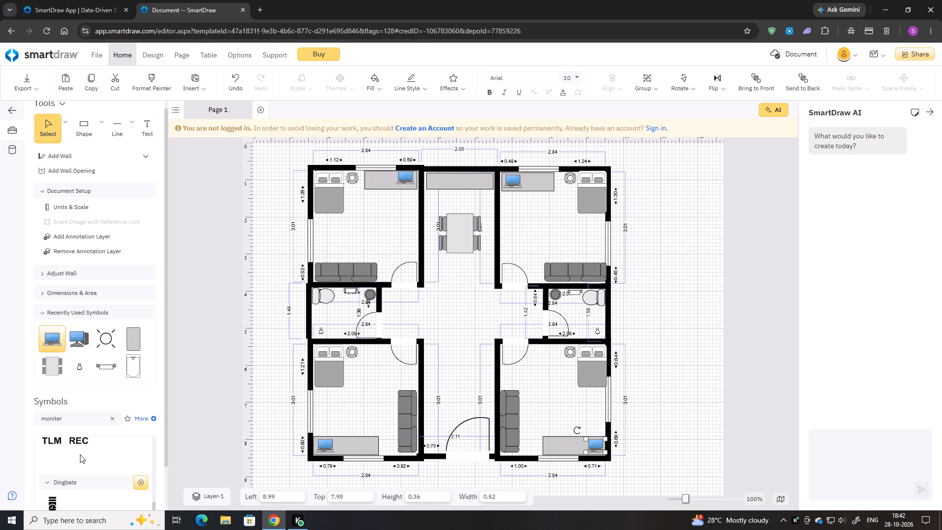
# Search the symbol library for lamp and look through the table lamps and other lamp symbols.
pyautogui.click(109, 421)
pyautogui.click(89, 424)
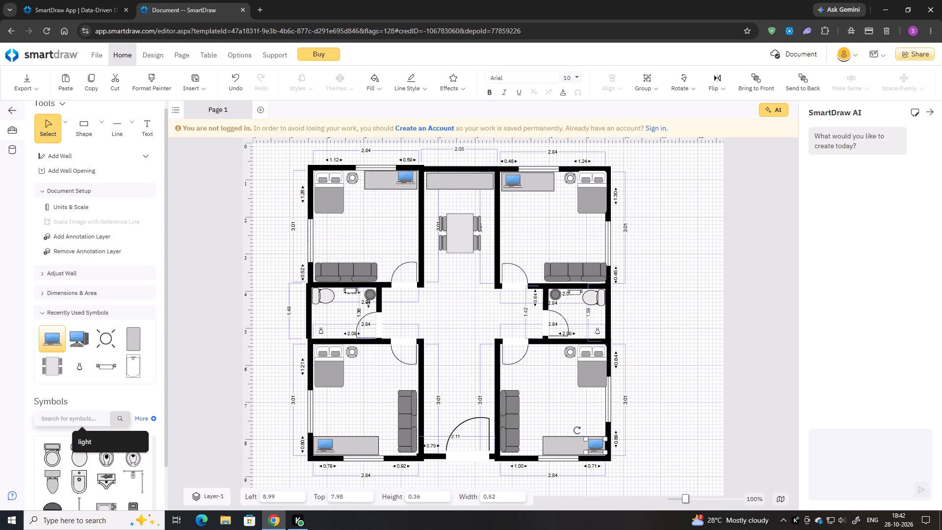
pyautogui.write('lamp')
pyautogui.press('Return')
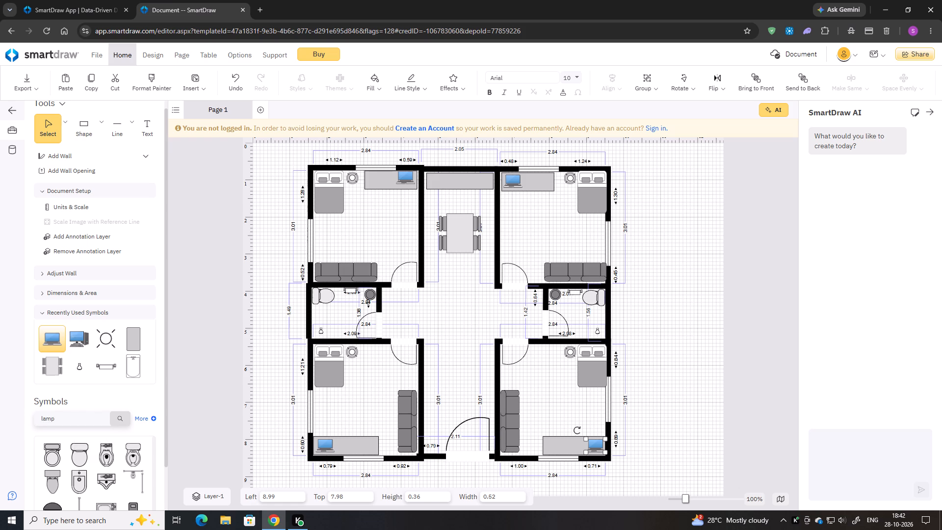
pyautogui.scroll(-1, 94, 465)
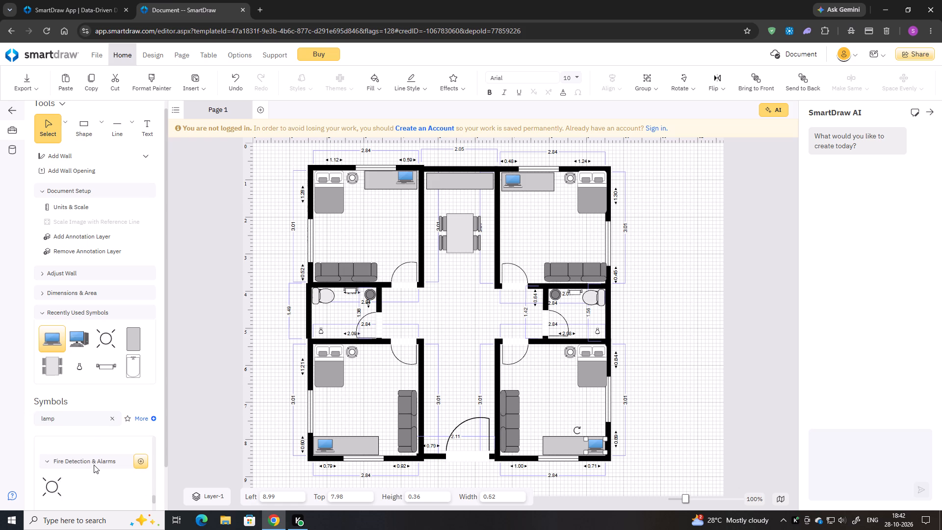
pyautogui.scroll(-4, 94, 465)
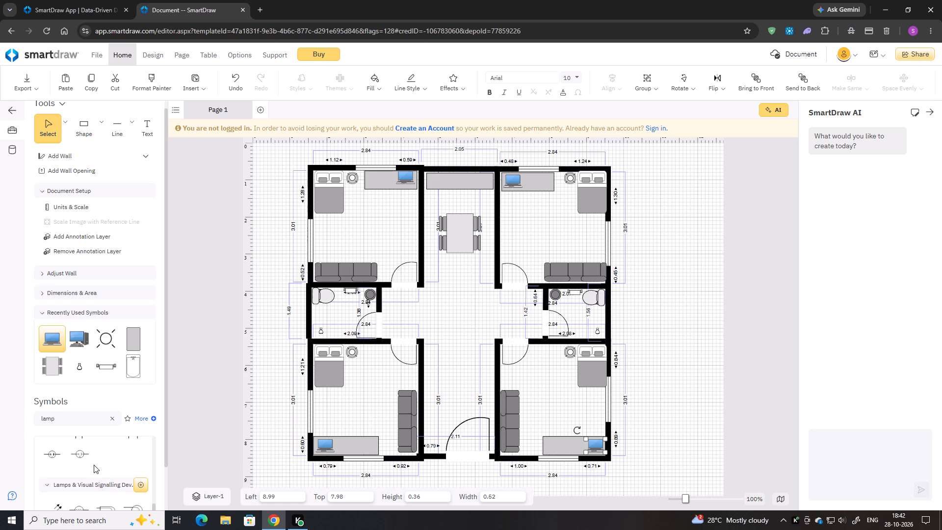
pyautogui.scroll(-6, 94, 465)
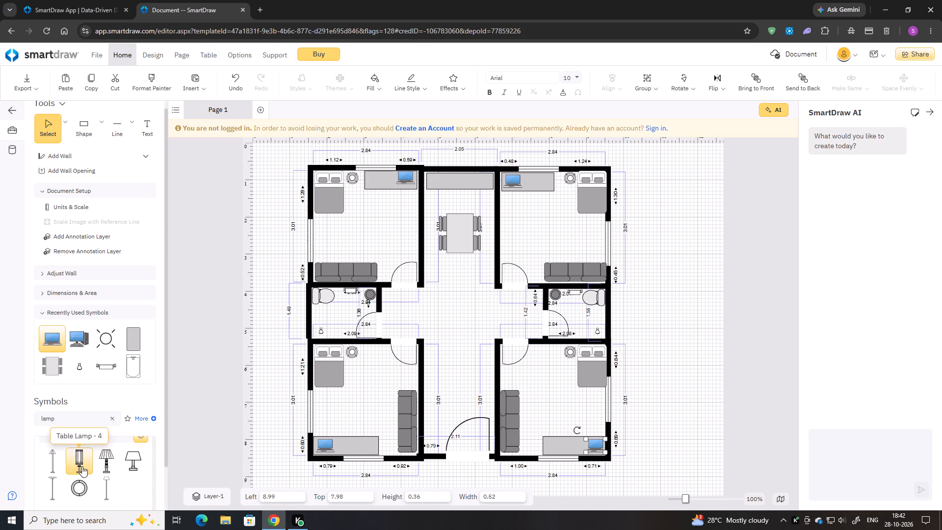
pyautogui.scroll(1, 59, 470)
pyautogui.scroll(-1, 78, 471)
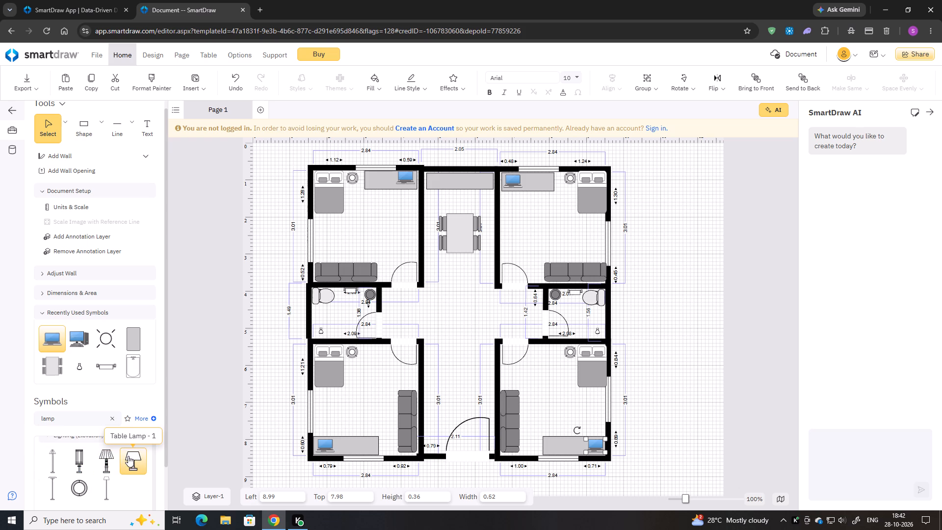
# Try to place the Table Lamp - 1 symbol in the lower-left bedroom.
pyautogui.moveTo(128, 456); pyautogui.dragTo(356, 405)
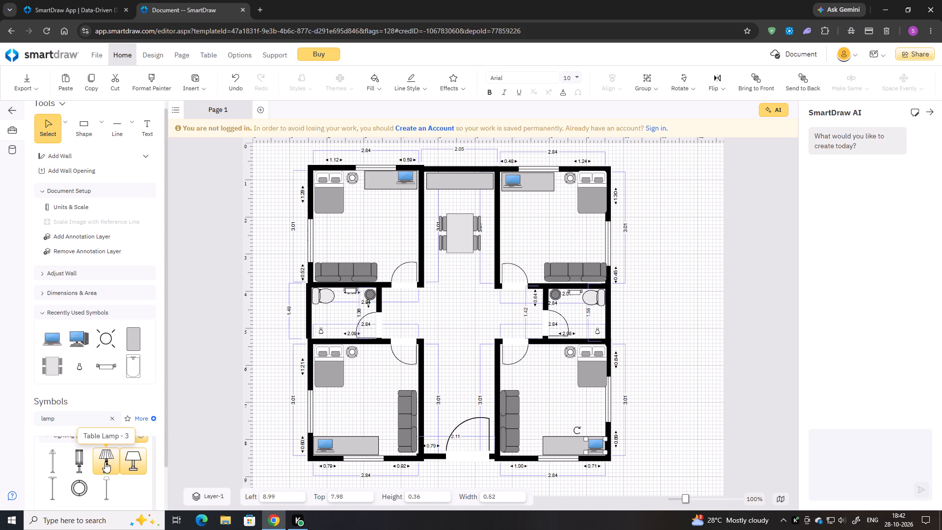
# Add the round lamp symbol from Fire Detection & Alarms and move it onto the right end of the lower-left bedroom's desk.
pyautogui.scroll(2, 105, 464)
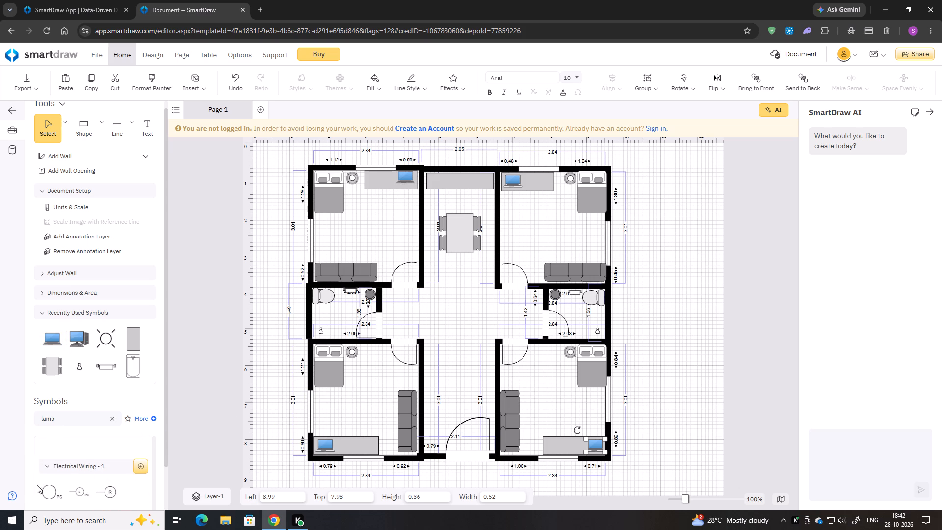
pyautogui.scroll(4, 45, 481)
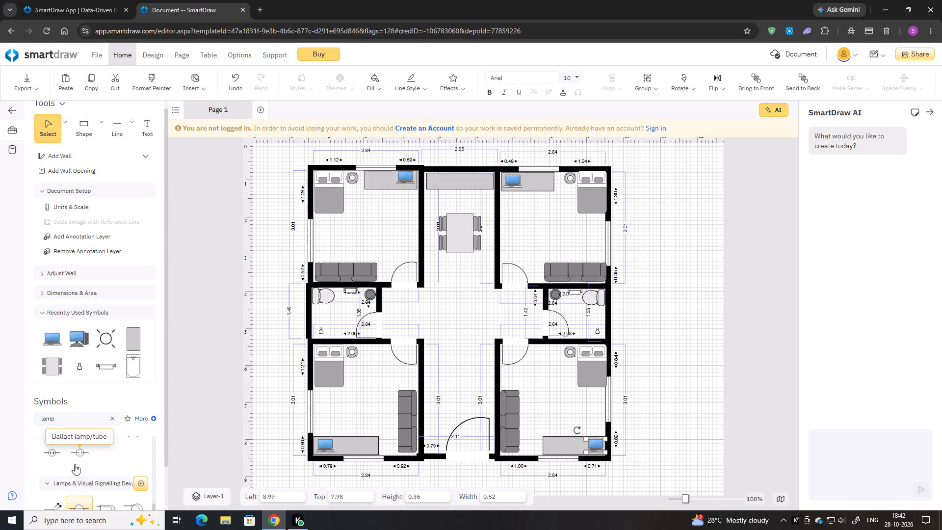
pyautogui.scroll(4, 75, 464)
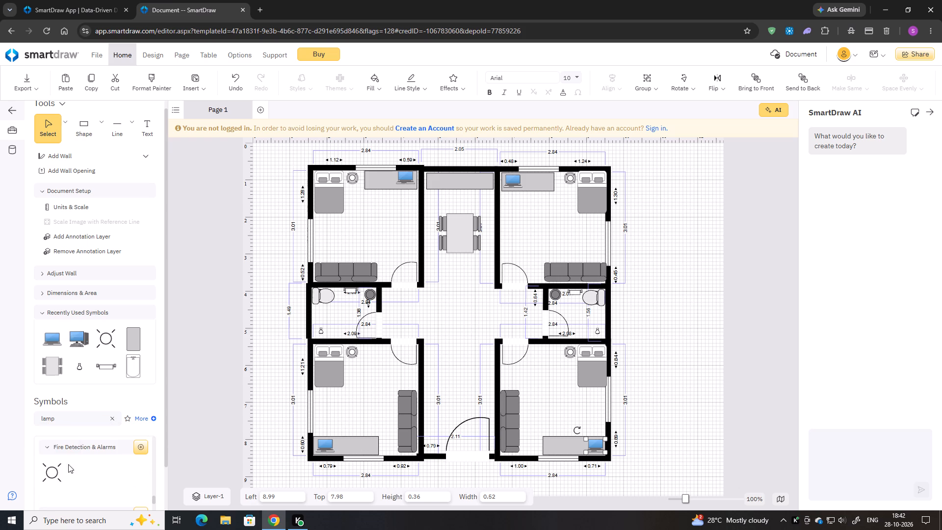
pyautogui.doubleClick(53, 472)
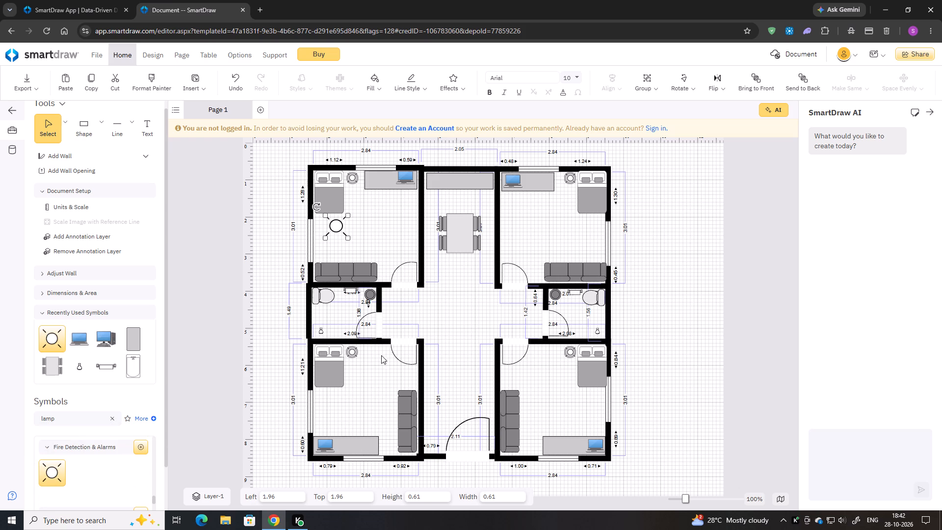
pyautogui.moveTo(339, 226); pyautogui.dragTo(351, 347)
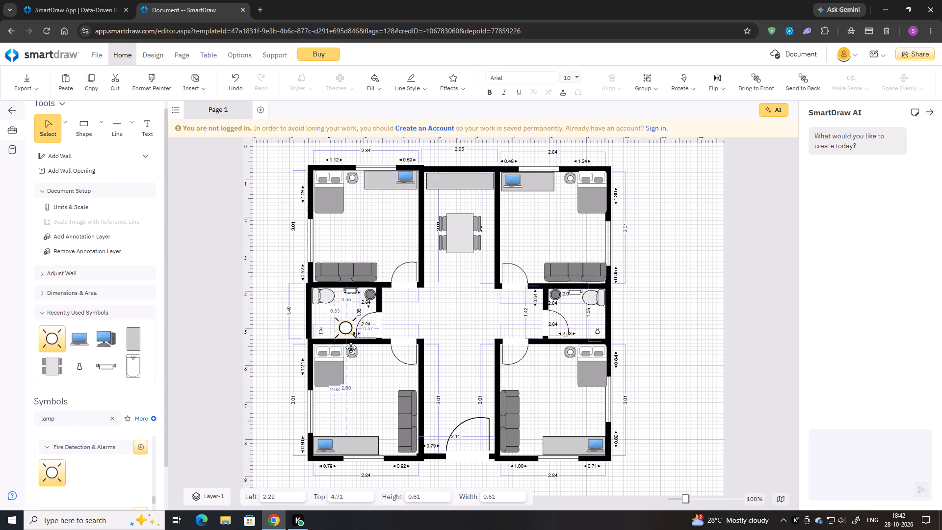
pyautogui.moveTo(351, 347); pyautogui.dragTo(366, 444)
# Shrink the desk lamp to about 0.49 by 0.49 and position it on the desk at about 2.84, 7.98.
pyautogui.moveTo(376, 455); pyautogui.dragTo(371, 451)
pyautogui.moveTo(364, 441); pyautogui.dragTo(367, 445)
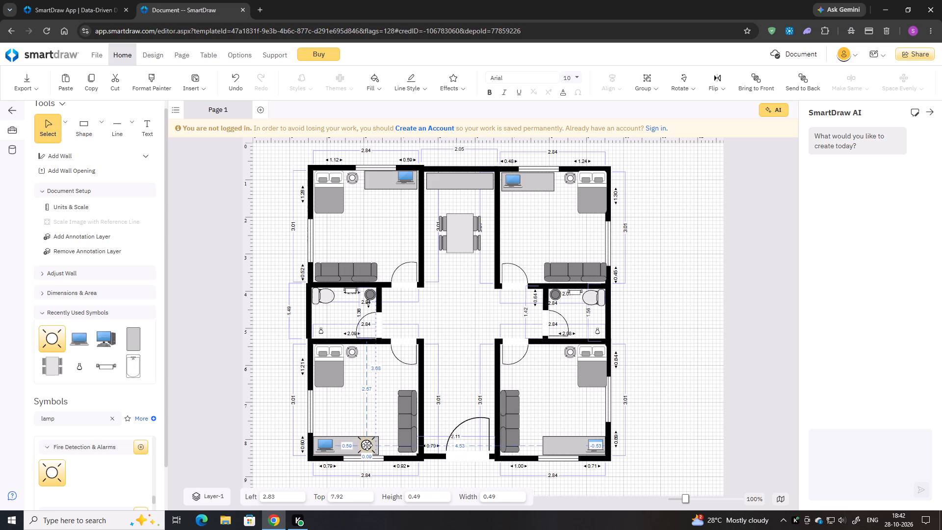
pyautogui.moveTo(367, 445); pyautogui.dragTo(369, 447)
pyautogui.click(369, 447)
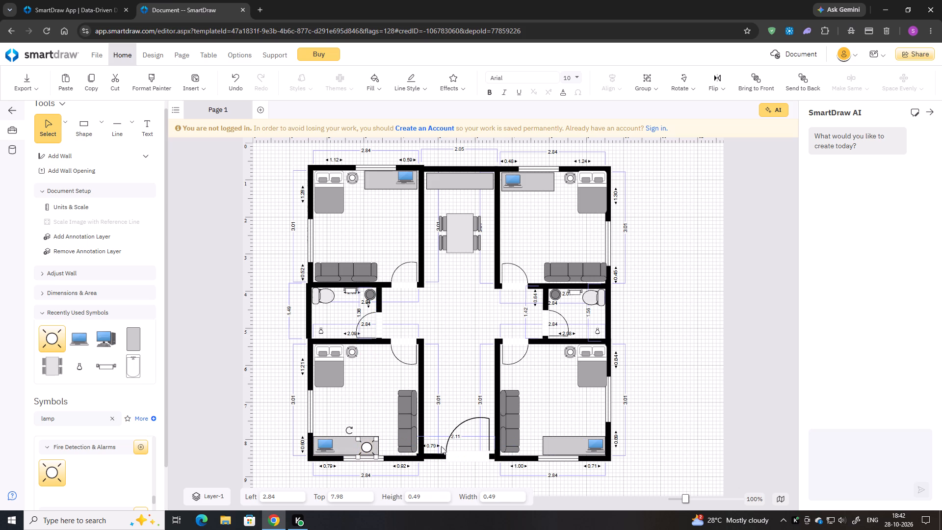
# Nudge the desk lamp in the lower-left bedroom up and slightly right to about 2.85, 7.95.
pyautogui.press('Up')
pyautogui.press('Up')
pyautogui.press('Up')
pyautogui.press('Right')
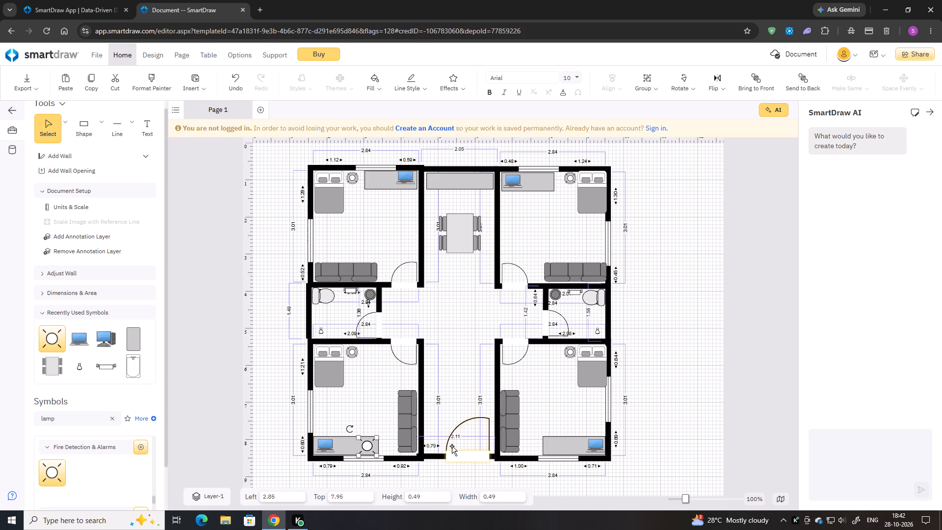
# Make three copies of the desk lamp and place one on the upper-left bedroom's desk at about 3.02, 0.79.
pyautogui.click(367, 450)
pyautogui.hotkey('ctrl', 'c')
pyautogui.hotkey('ctrl', 'v')
pyautogui.hotkey('ctrl', 'v')
pyautogui.hotkey('ctrl', 'v')
pyautogui.moveTo(357, 247); pyautogui.dragTo(358, 247)
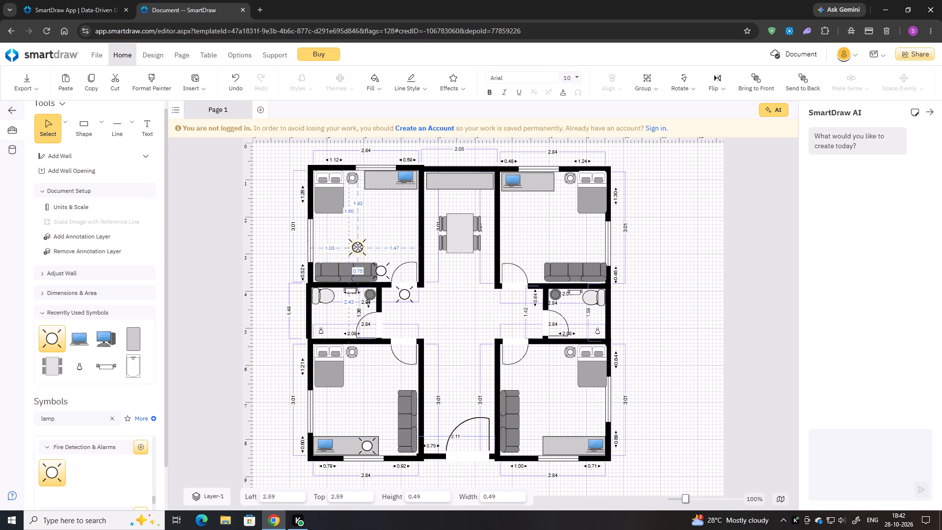
pyautogui.moveTo(358, 247); pyautogui.dragTo(372, 182)
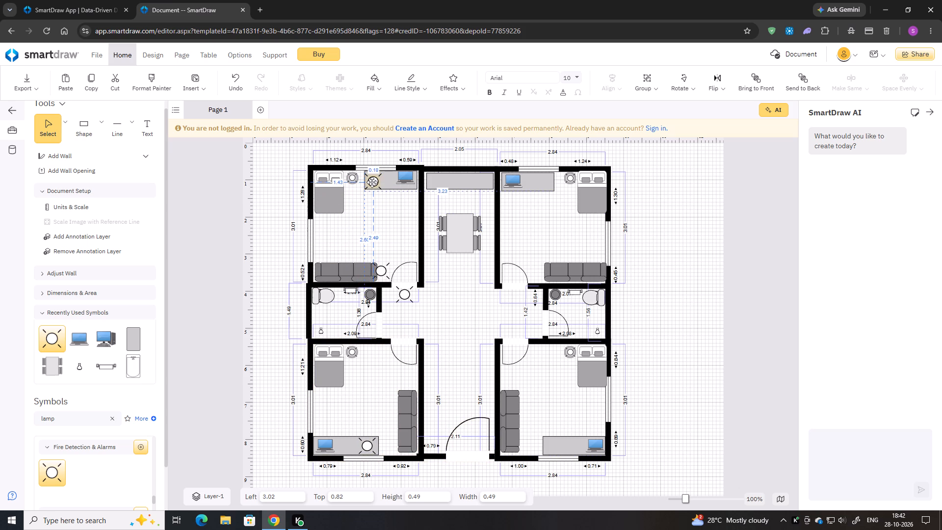
pyautogui.moveTo(372, 182); pyautogui.dragTo(372, 181)
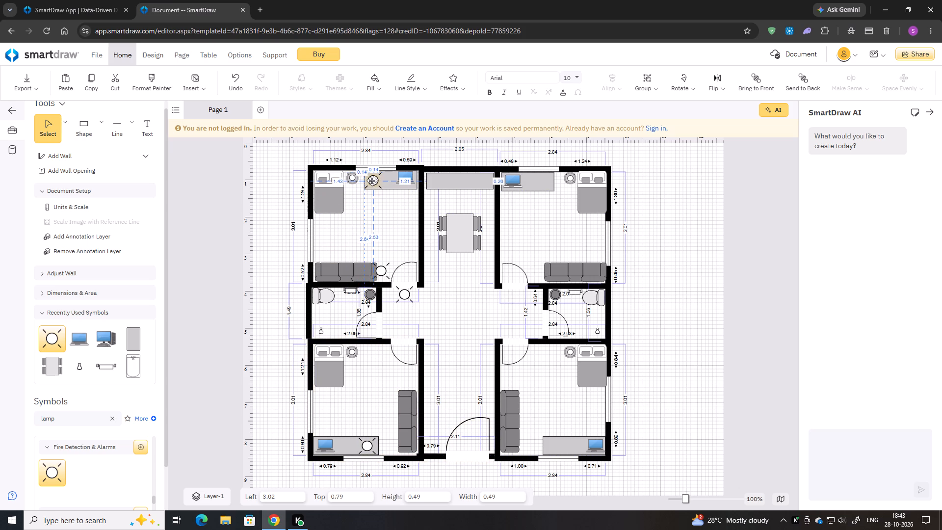
pyautogui.moveTo(372, 181); pyautogui.dragTo(374, 180)
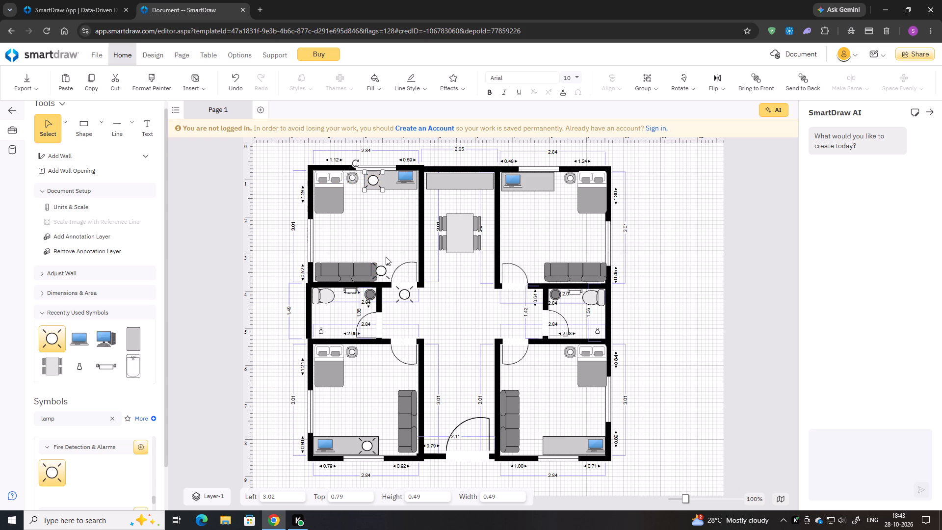
# Place the other two lamp copies on the upper-right desk at about 7.63, 0.79 and the lower-right desk at about 7.86, 7.93.
pyautogui.moveTo(383, 272); pyautogui.dragTo(551, 185)
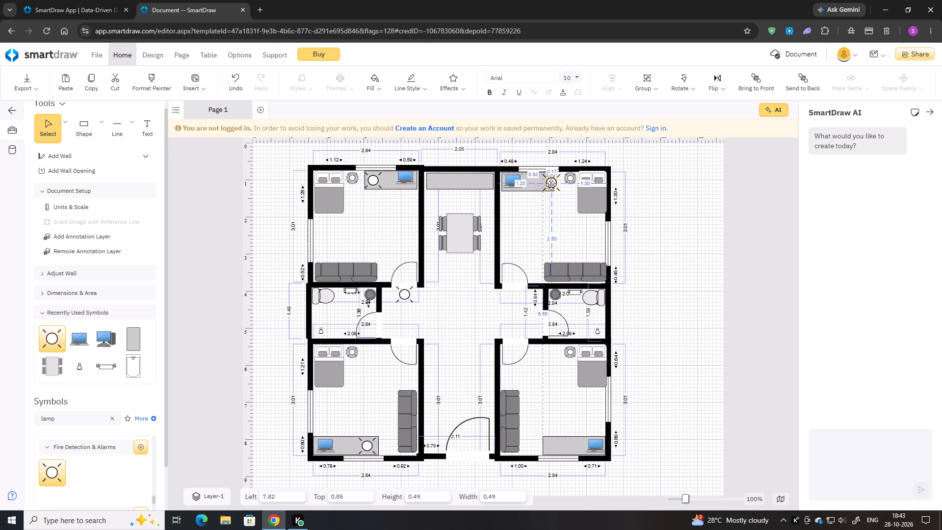
pyautogui.moveTo(551, 185); pyautogui.dragTo(547, 183)
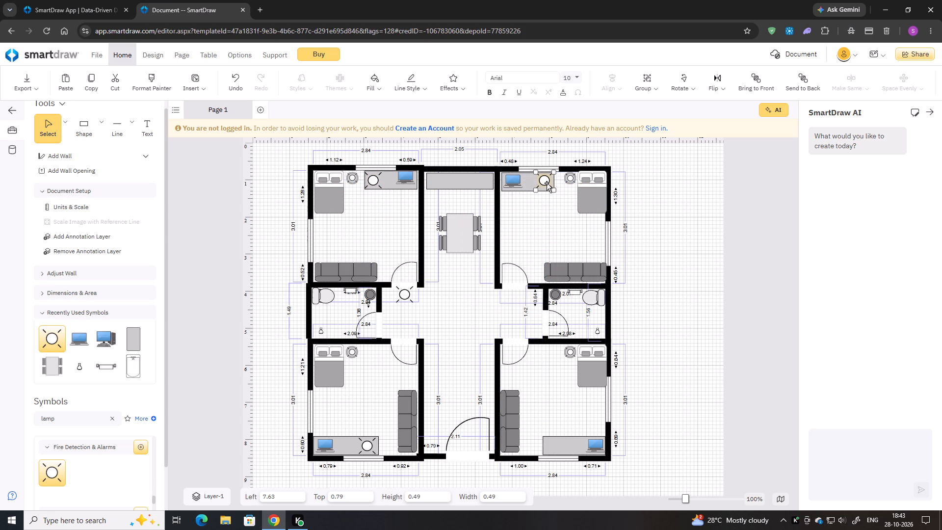
pyautogui.moveTo(403, 294); pyautogui.dragTo(561, 446)
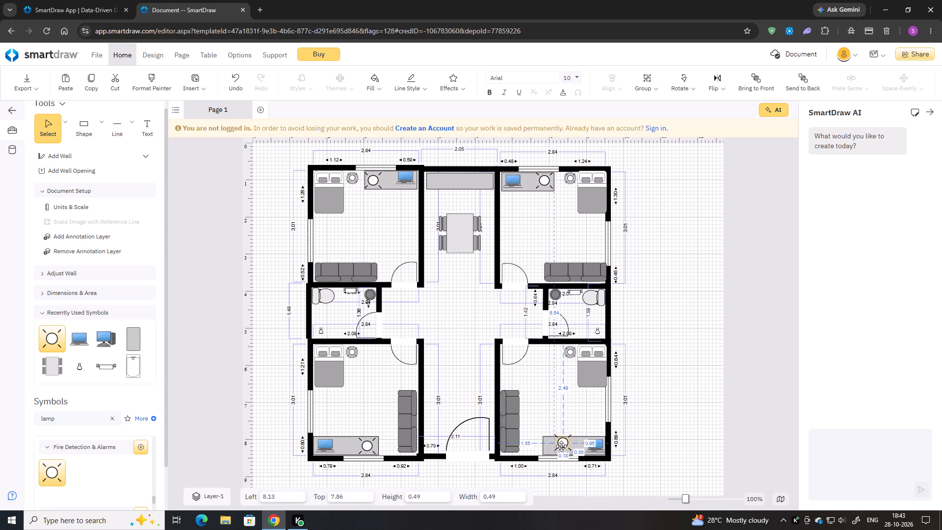
pyautogui.moveTo(561, 446); pyautogui.dragTo(552, 446)
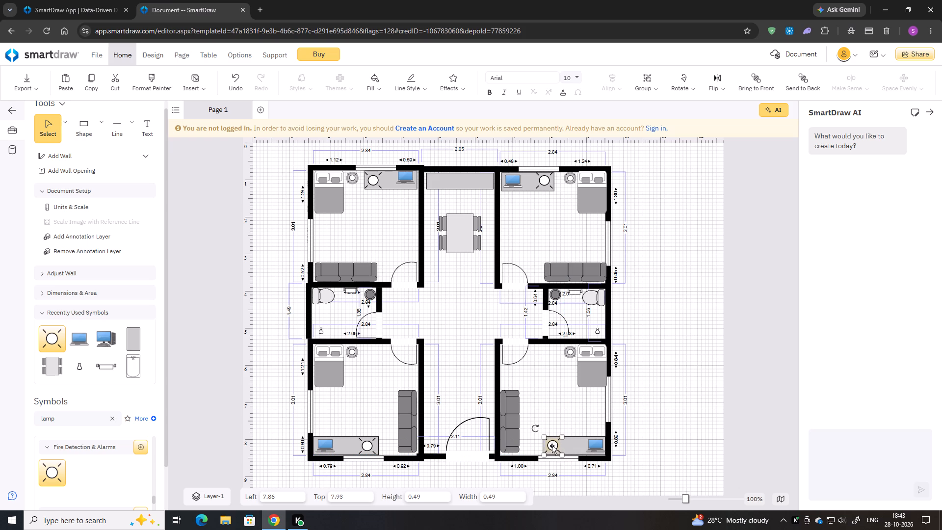
pyautogui.click(548, 420)
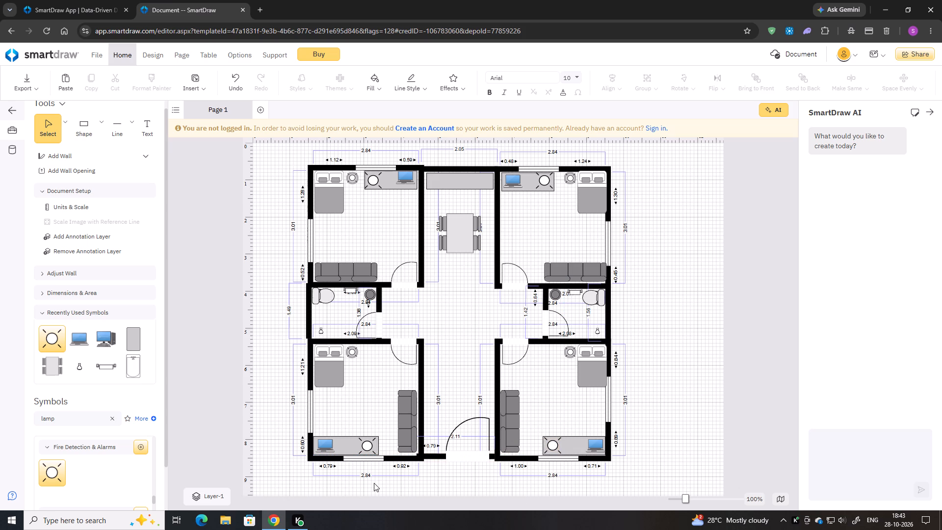
# Search the symbol library for light and look through the lighting symbols for a room light.
pyautogui.click(106, 422)
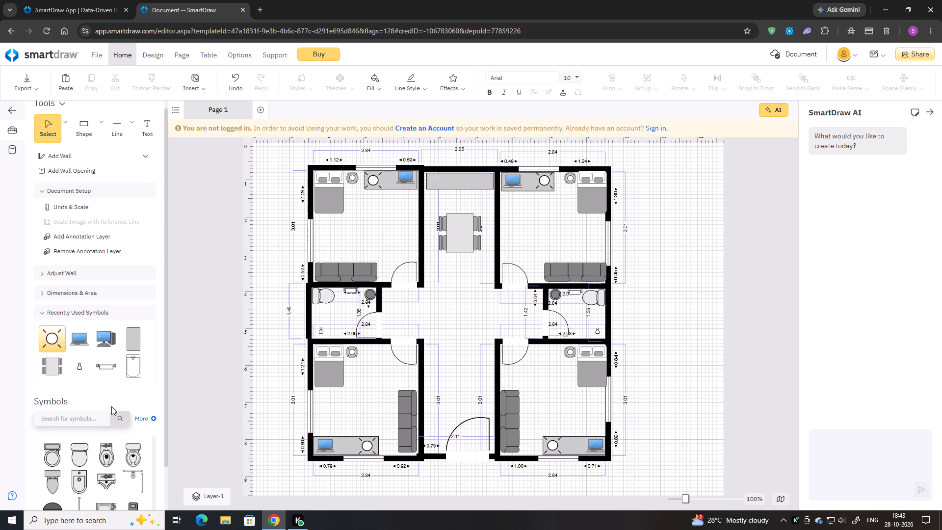
pyautogui.write('light')
pyautogui.press('Return')
pyautogui.scroll(-2, 171, 442)
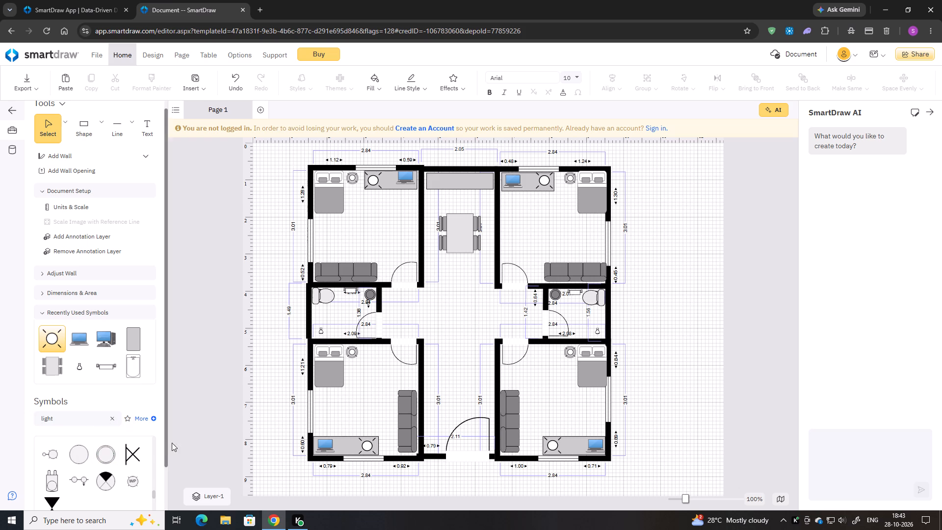
pyautogui.scroll(-1, 172, 443)
pyautogui.scroll(-6, 85, 450)
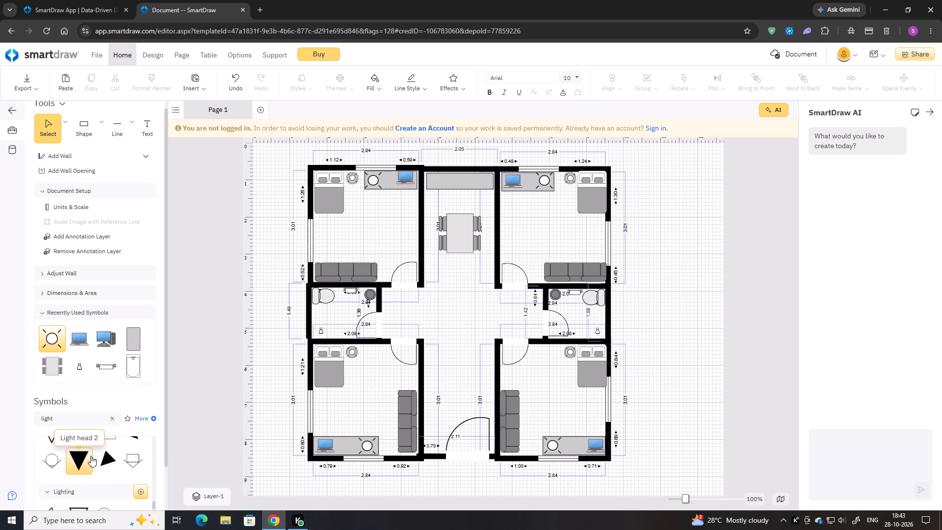
pyautogui.scroll(-9, 91, 456)
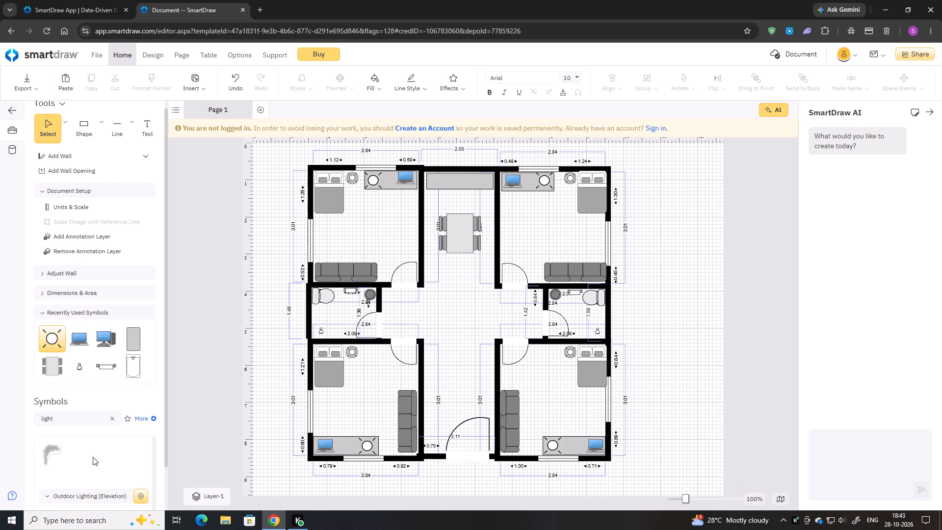
pyautogui.scroll(3, 93, 457)
pyautogui.scroll(-1, 99, 466)
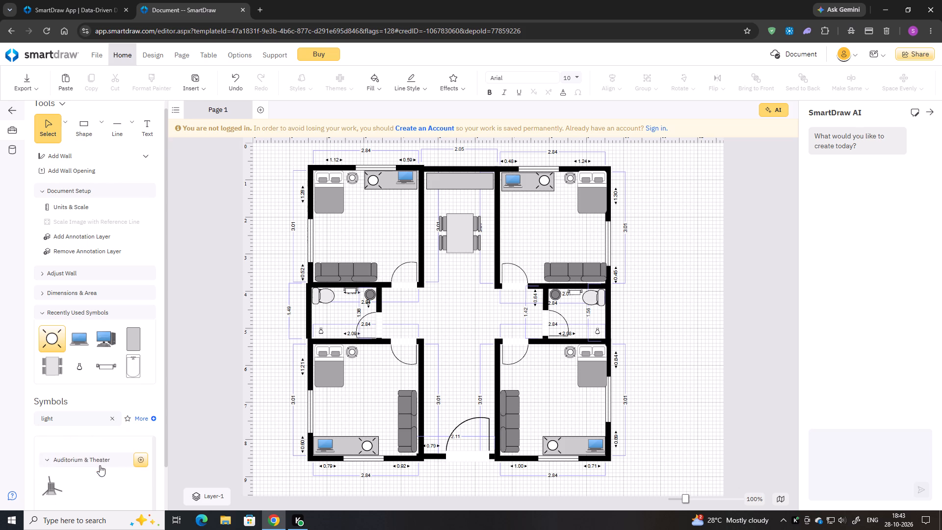
pyautogui.scroll(-10, 100, 465)
pyautogui.scroll(5, 100, 465)
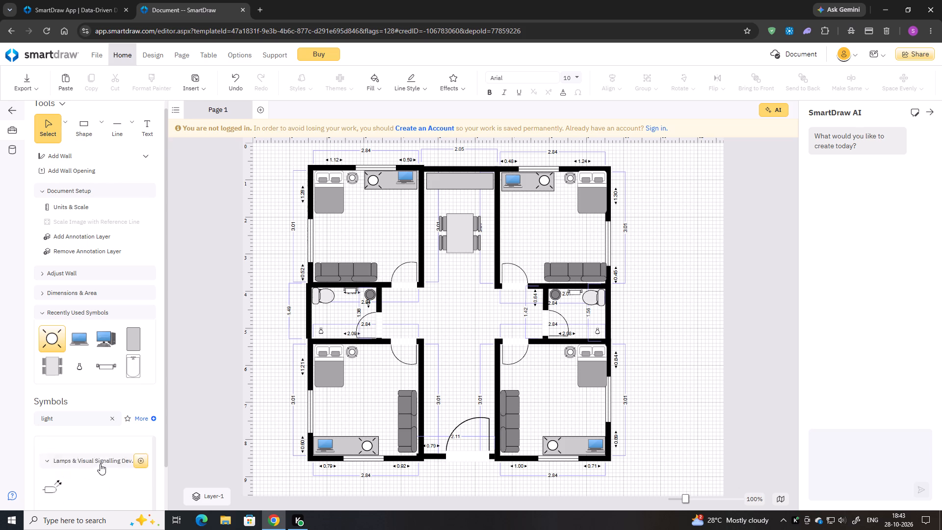
pyautogui.scroll(4, 100, 464)
pyautogui.scroll(-8, 100, 464)
pyautogui.scroll(1, 100, 464)
pyautogui.scroll(-2, 100, 464)
pyautogui.scroll(2, 100, 464)
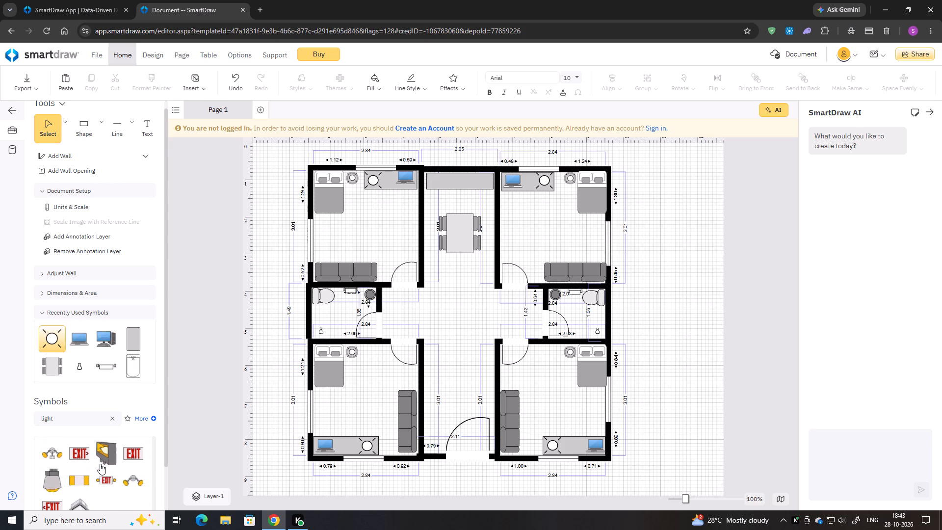
pyautogui.scroll(11, 100, 464)
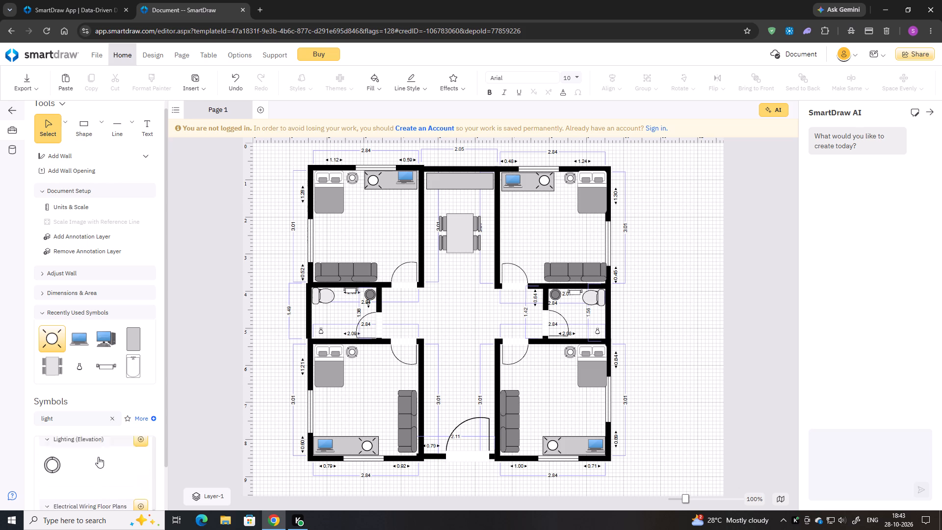
pyautogui.scroll(1, 98, 457)
pyautogui.scroll(-1, 97, 458)
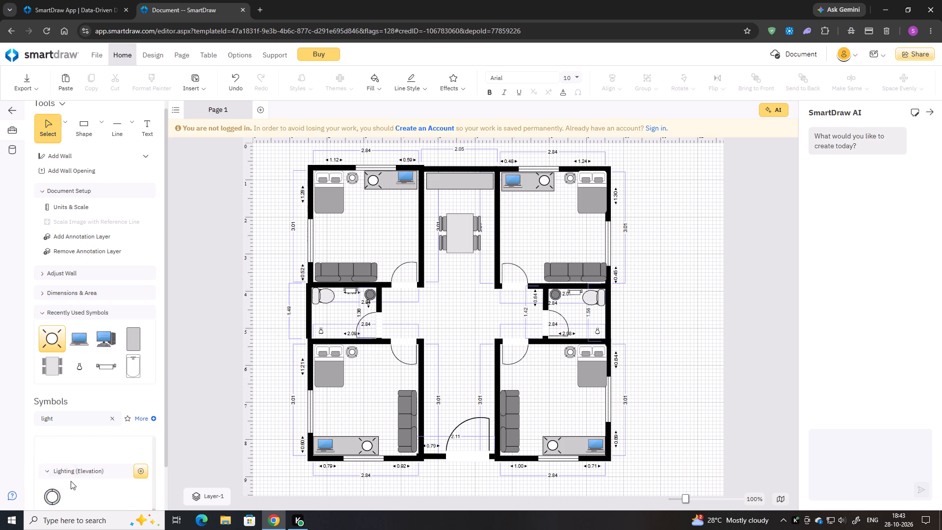
pyautogui.scroll(-4, 71, 481)
pyautogui.scroll(3, 73, 479)
pyautogui.scroll(-1, 84, 479)
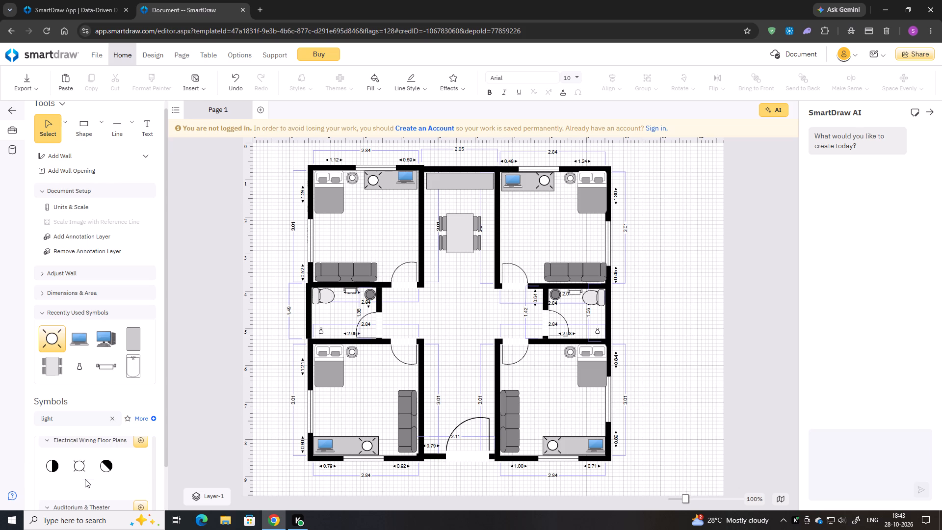
# Add the Ceiling Light symbol from Electrical Wiring Floor Plans, about 0.42 by 0.42, over the bed in the lower-left bedroom.
pyautogui.moveTo(79, 466); pyautogui.dragTo(187, 425)
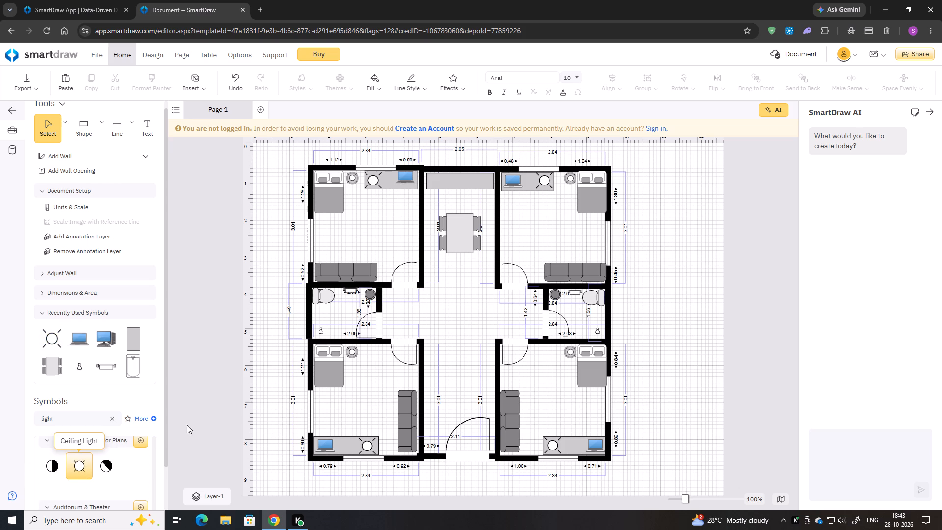
pyautogui.moveTo(187, 425); pyautogui.dragTo(361, 386)
pyautogui.moveTo(365, 390); pyautogui.dragTo(372, 397)
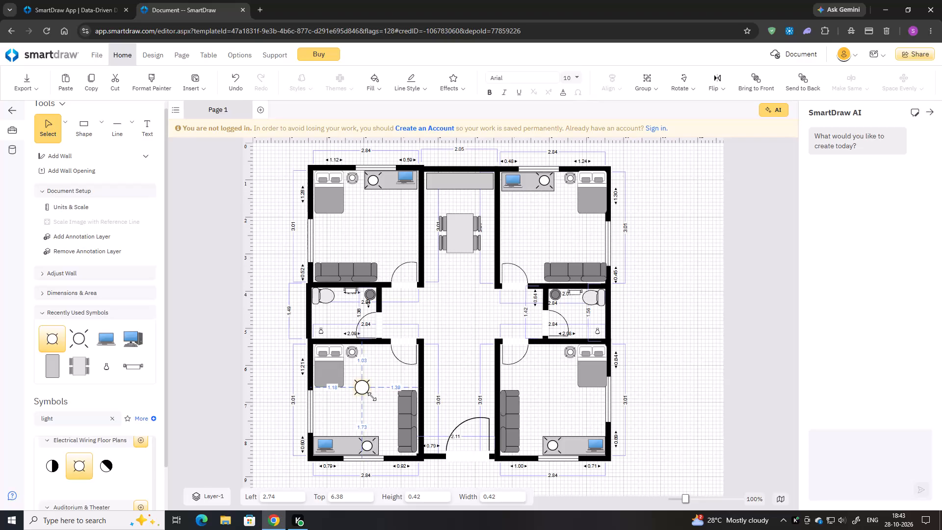
pyautogui.moveTo(372, 397); pyautogui.dragTo(369, 395)
pyautogui.moveTo(362, 387); pyautogui.dragTo(329, 366)
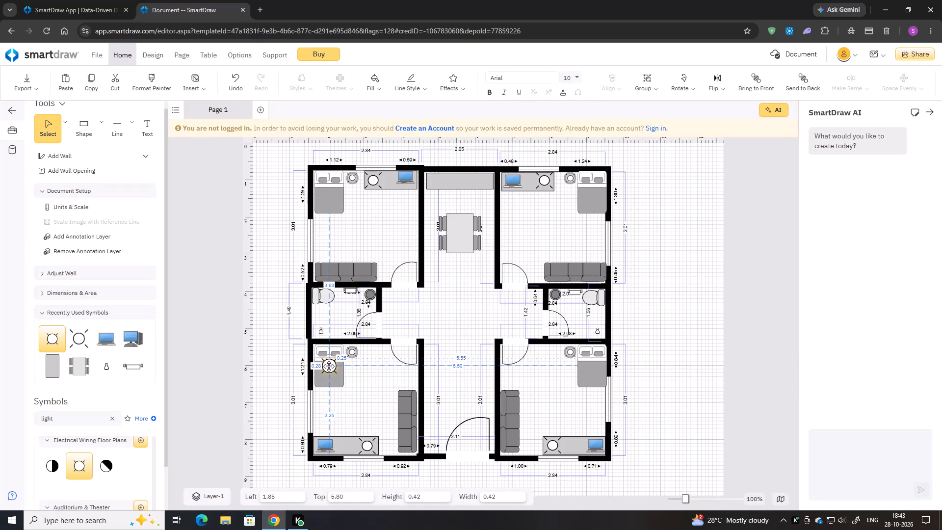
pyautogui.moveTo(329, 366); pyautogui.dragTo(326, 404)
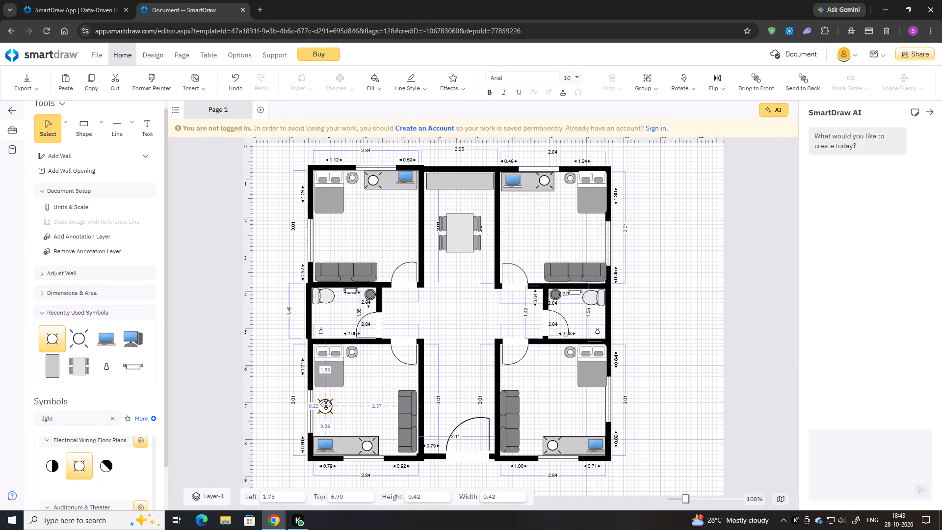
pyautogui.moveTo(326, 404); pyautogui.dragTo(332, 371)
# Duplicate the ceiling light three times and arrange the copies in the lower-left bedroom at about 3.40, 5.94; 3.40, 7.41; and 1.90, 7.41.
pyautogui.hotkey('ctrl', 'c')
pyautogui.hotkey('ctrl', 'v')
pyautogui.hotkey('ctrl', 'v')
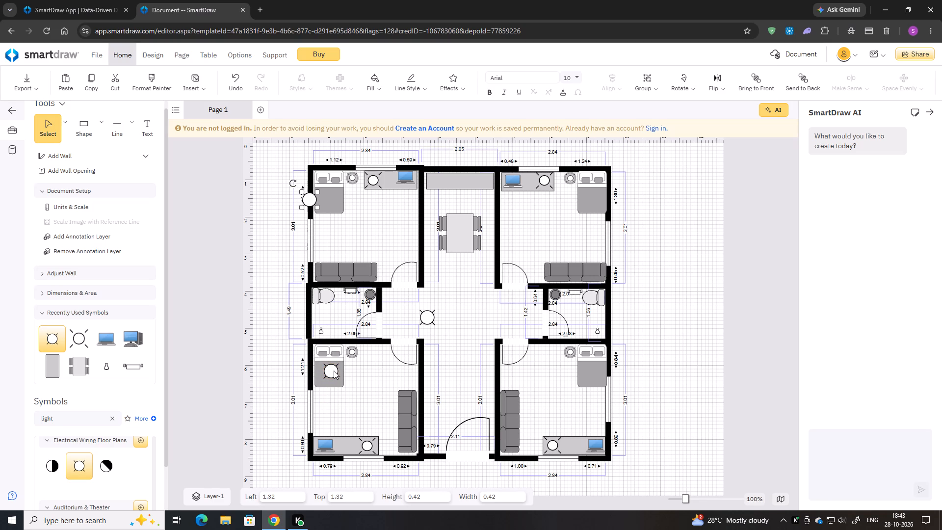
pyautogui.hotkey('ctrl', 'v')
pyautogui.moveTo(337, 226); pyautogui.dragTo(366, 357)
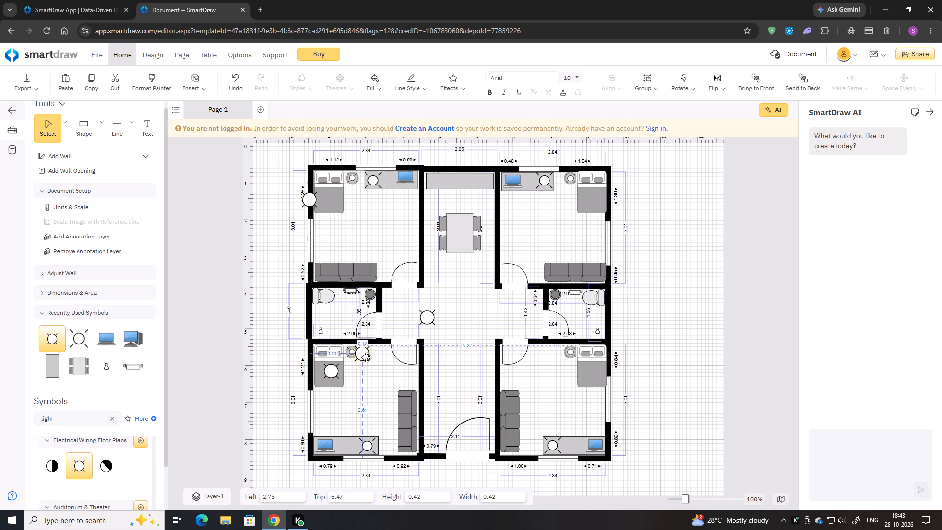
pyautogui.moveTo(366, 357); pyautogui.dragTo(390, 375)
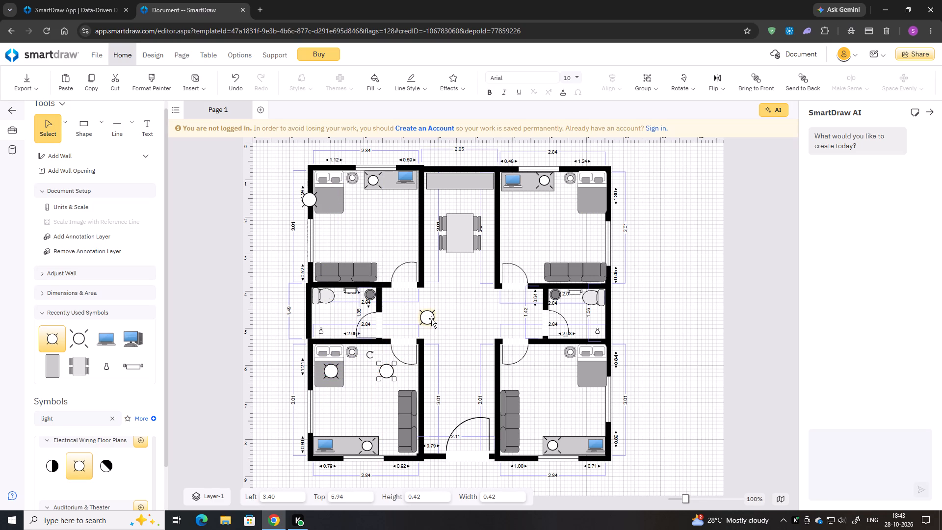
pyautogui.moveTo(429, 319); pyautogui.dragTo(386, 424)
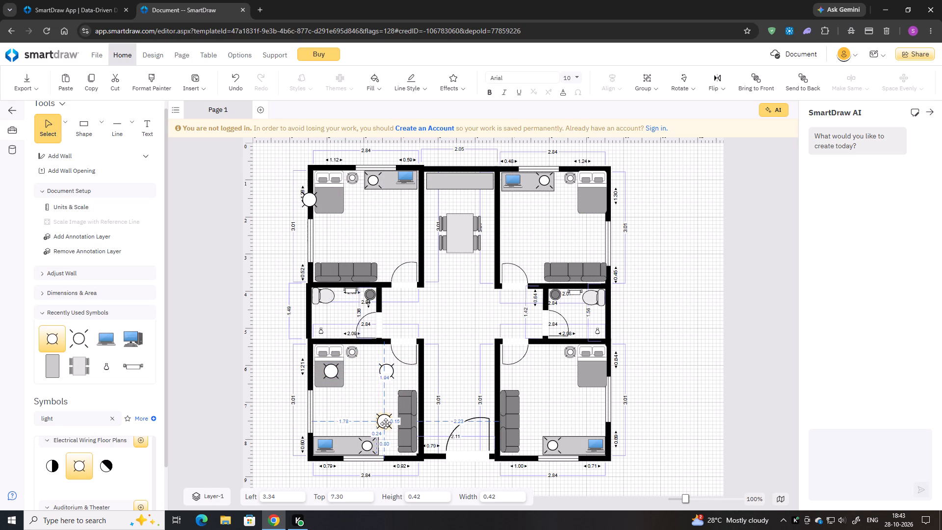
pyautogui.moveTo(386, 424); pyautogui.dragTo(387, 427)
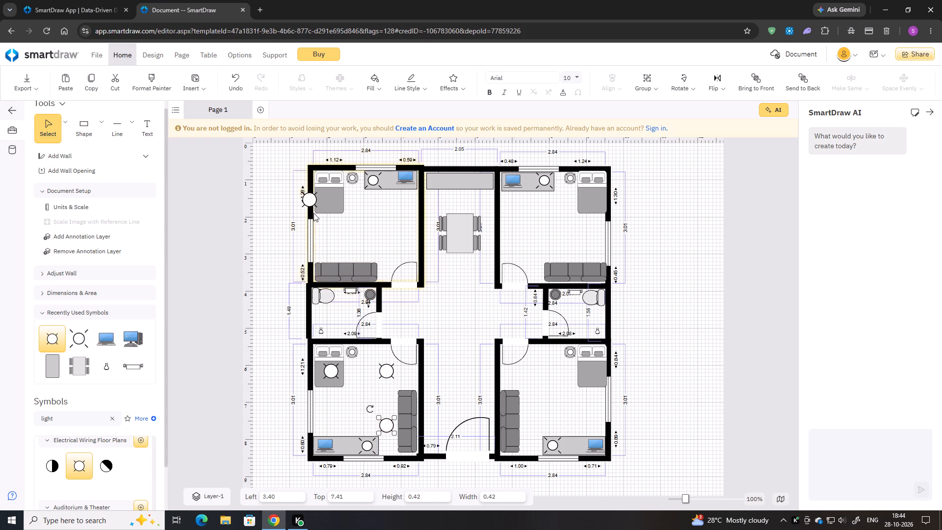
pyautogui.moveTo(309, 200); pyautogui.dragTo(331, 422)
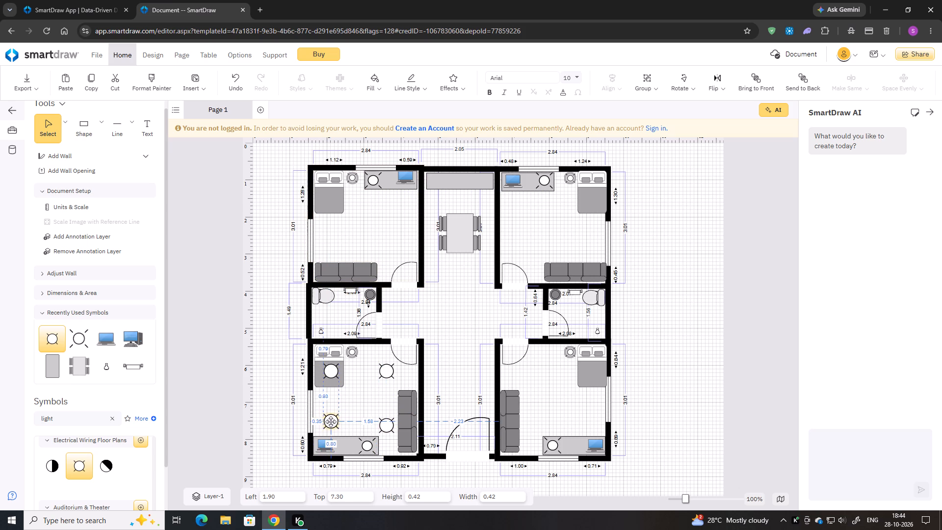
pyautogui.moveTo(331, 422); pyautogui.dragTo(333, 427)
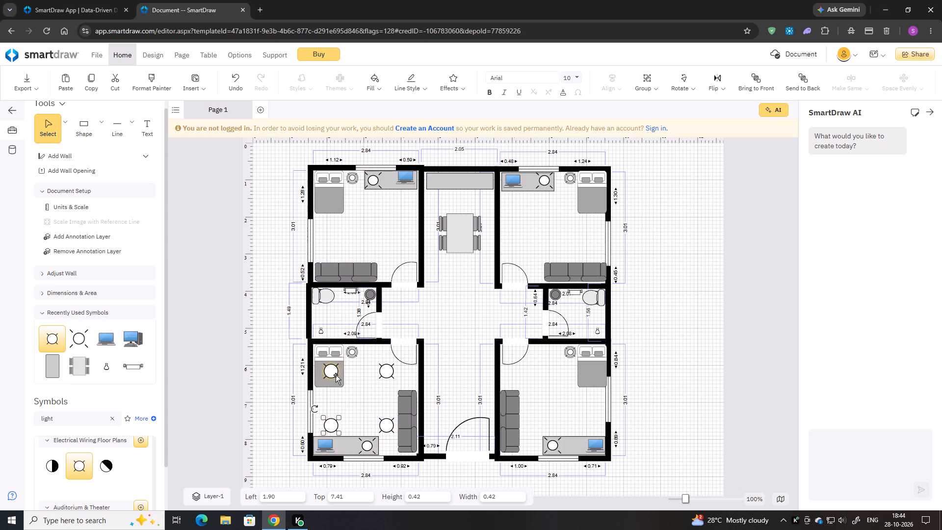
# Paste four ceiling light copies and place two in the upper-left bedroom, one over the bed and one below the laptop at about 3.86, 1.26.
pyautogui.hotkey('ctrl', 'v')
pyautogui.hotkey('ctrl', 'v')
pyautogui.hotkey('ctrl', 'v')
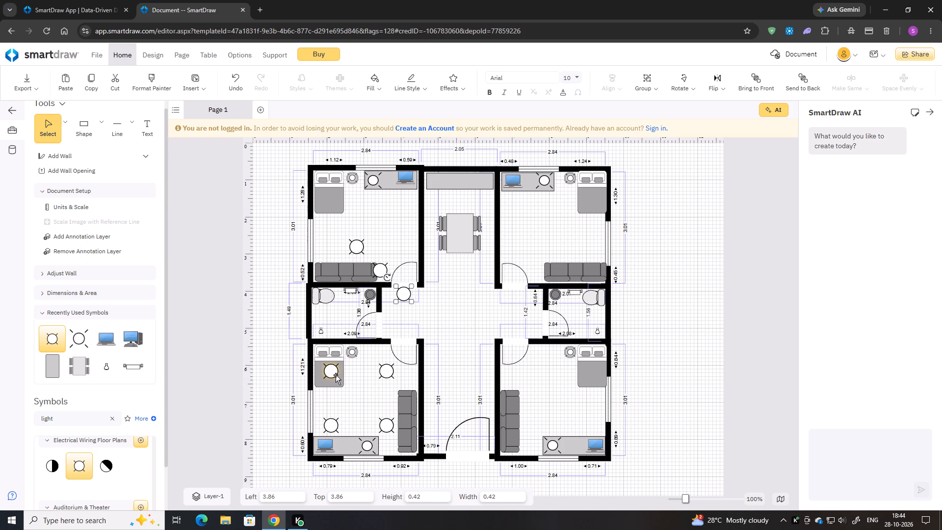
pyautogui.hotkey('ctrl', 'v')
pyautogui.moveTo(354, 245); pyautogui.dragTo(330, 191)
pyautogui.moveTo(380, 272); pyautogui.dragTo(387, 206)
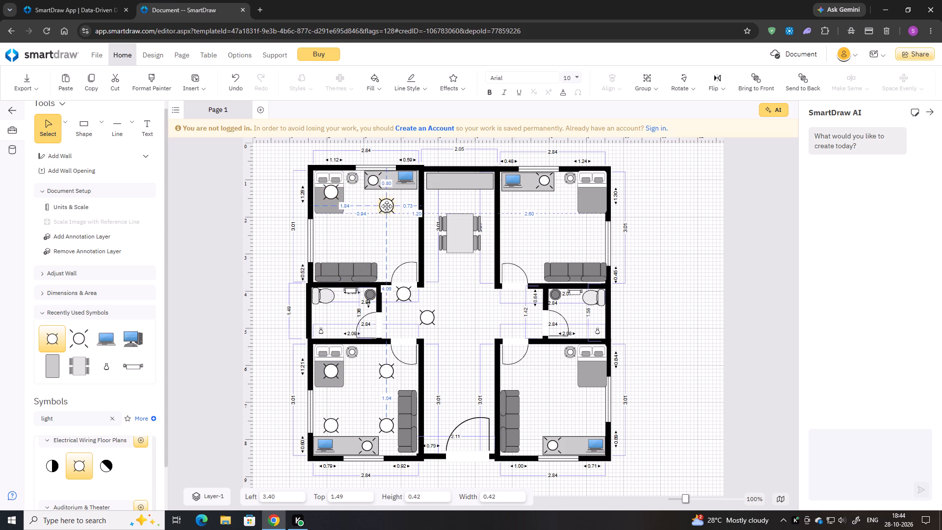
pyautogui.moveTo(387, 206); pyautogui.dragTo(387, 196)
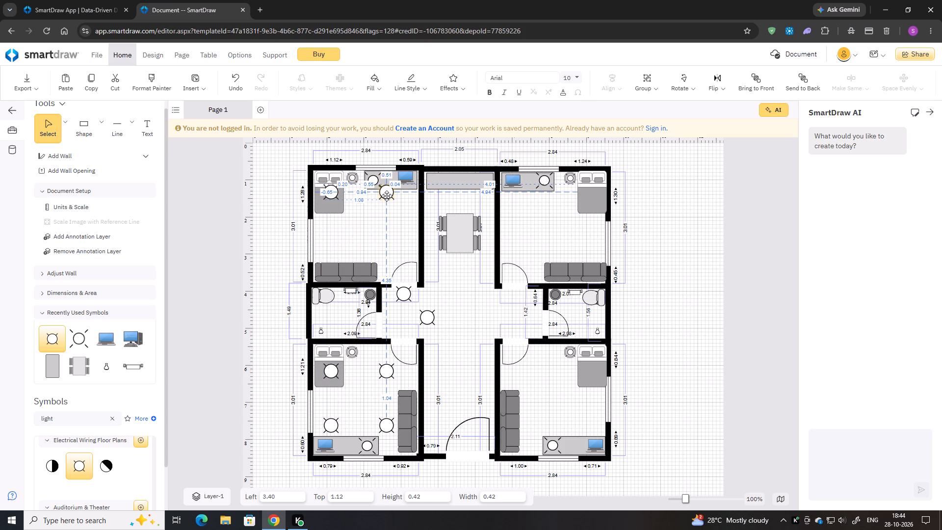
pyautogui.moveTo(387, 196); pyautogui.dragTo(399, 194)
pyautogui.moveTo(332, 195); pyautogui.dragTo(332, 199)
pyautogui.moveTo(400, 192); pyautogui.dragTo(400, 199)
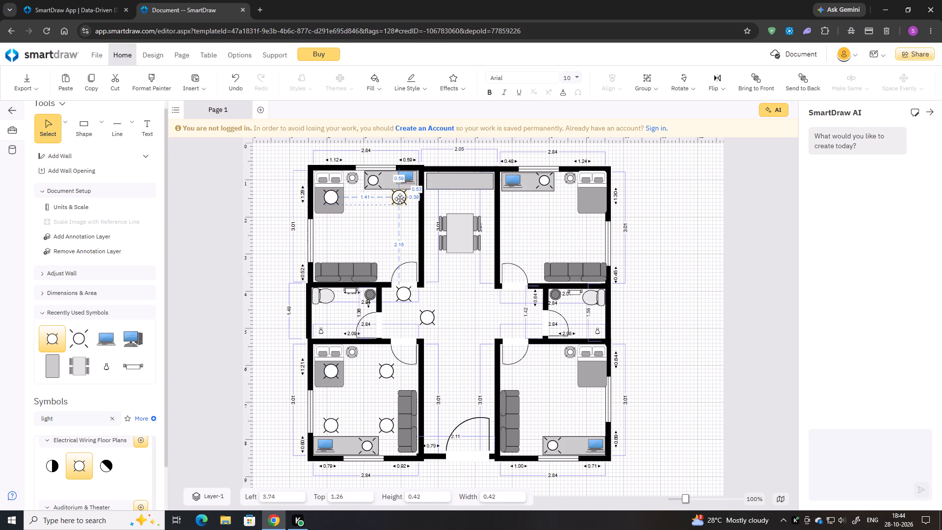
pyautogui.moveTo(400, 199); pyautogui.dragTo(403, 197)
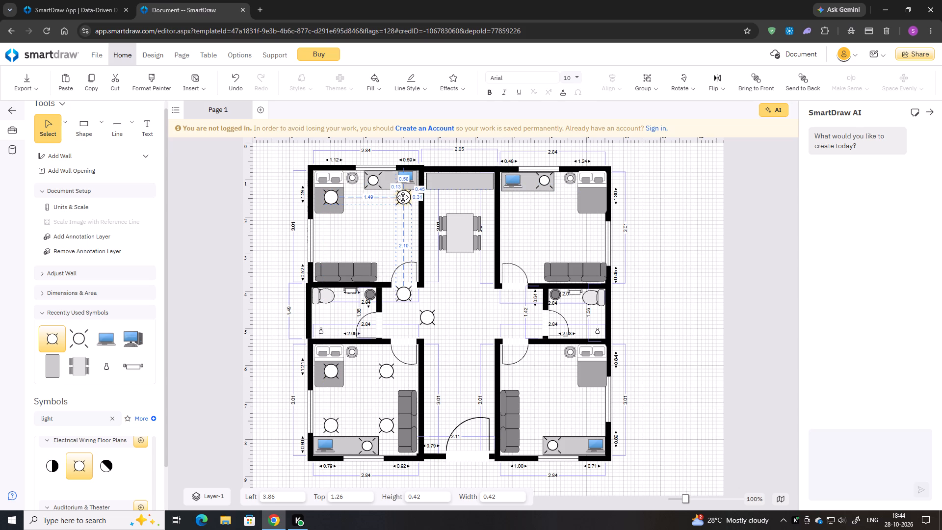
pyautogui.moveTo(403, 197); pyautogui.dragTo(405, 197)
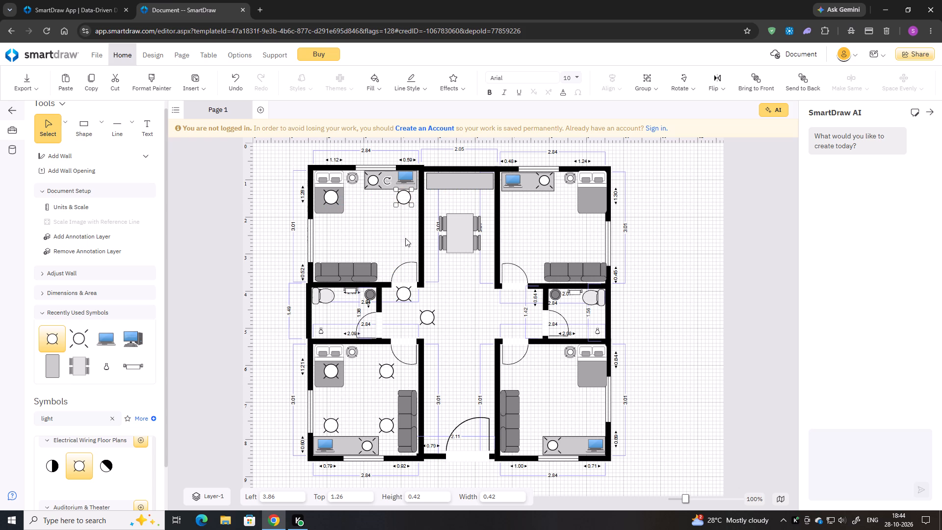
# Place the other two ceiling light copies in the upper-left bedroom, near the door at about 3.86, 2.97 and by the sofa at about 1.90, 2.97.
pyautogui.moveTo(408, 294); pyautogui.dragTo(405, 261)
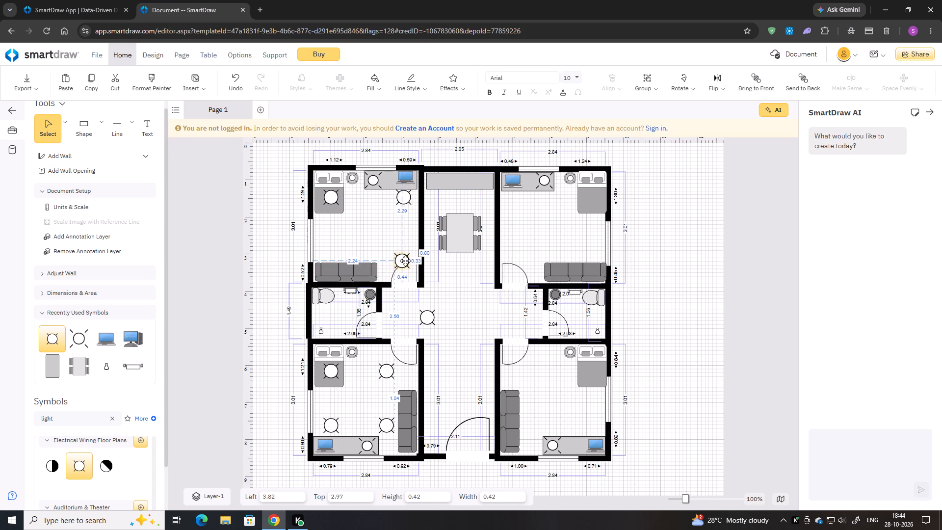
pyautogui.moveTo(405, 261); pyautogui.dragTo(408, 262)
pyautogui.moveTo(428, 319); pyautogui.dragTo(338, 267)
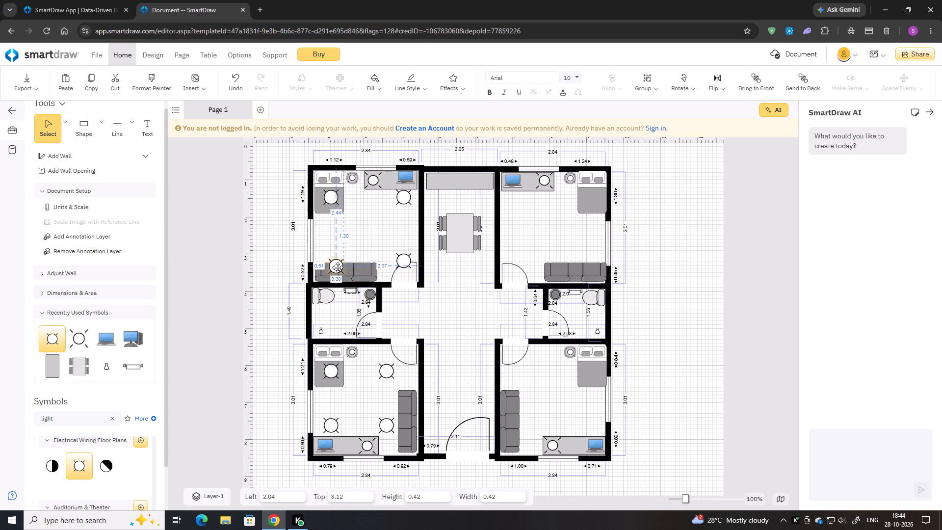
pyautogui.moveTo(338, 267); pyautogui.dragTo(335, 257)
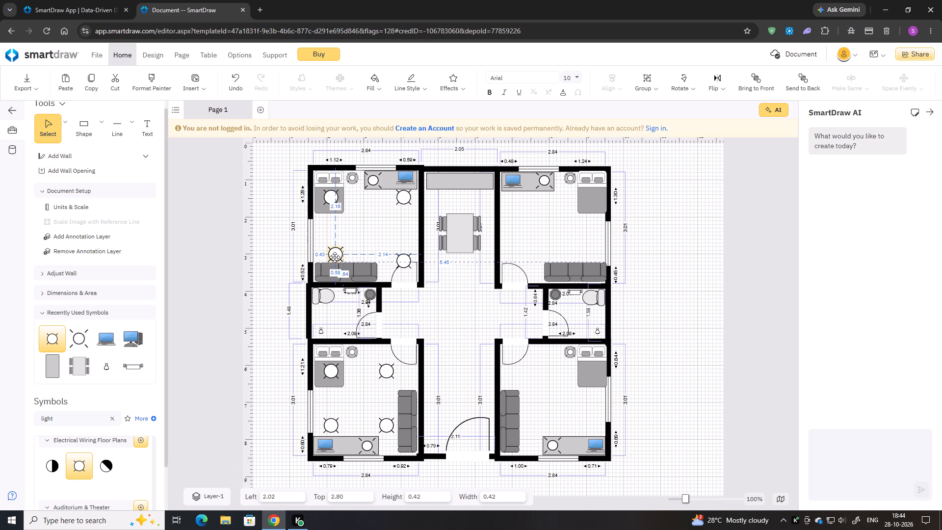
pyautogui.moveTo(335, 257); pyautogui.dragTo(333, 261)
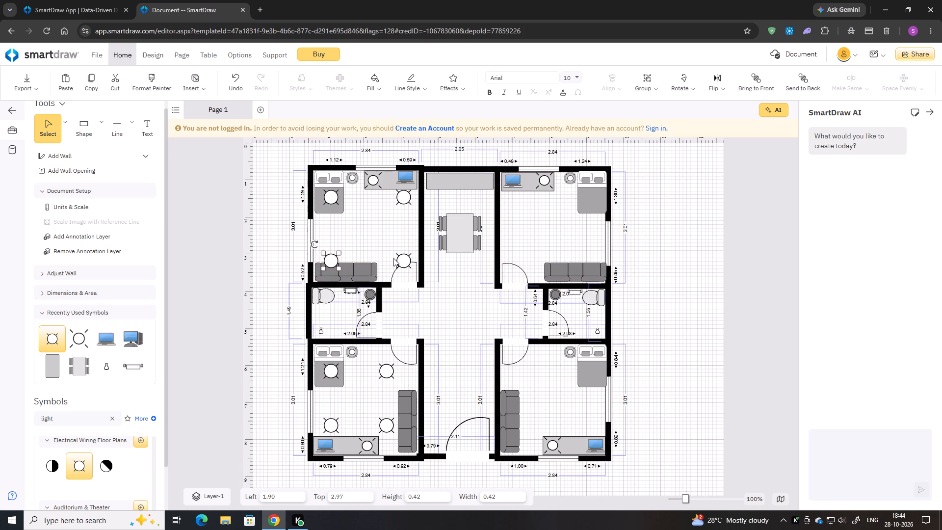
# Paste four ceiling light copies and arrange them in the upper-right bedroom at about 6.90, 1.26; 6.90, 2.81; 8.88, 2.81; and 8.72, 1.26.
pyautogui.hotkey('ctrl', 'v')
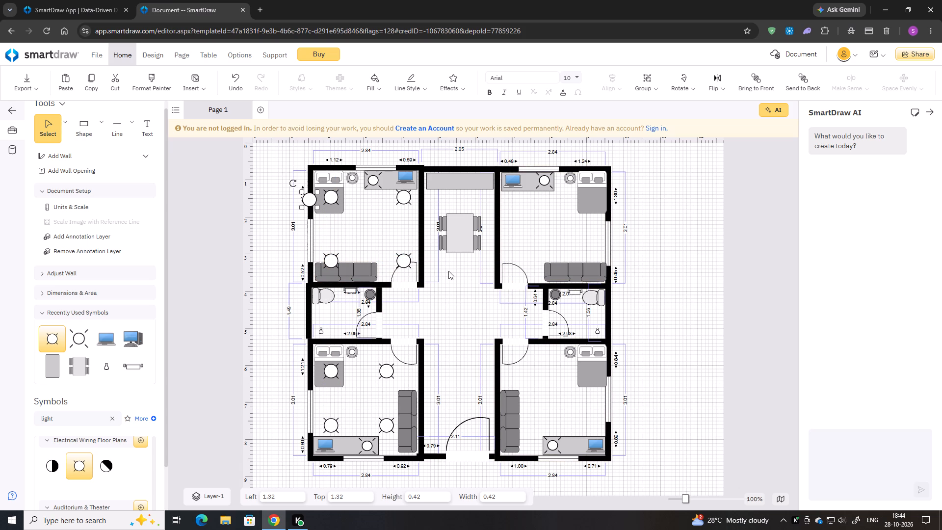
pyautogui.hotkey('ctrl', 'v')
pyautogui.hotkey('ctrl', 'v')
pyautogui.hotkey('ctrl', 'v')
pyautogui.moveTo(310, 201); pyautogui.dragTo(518, 193)
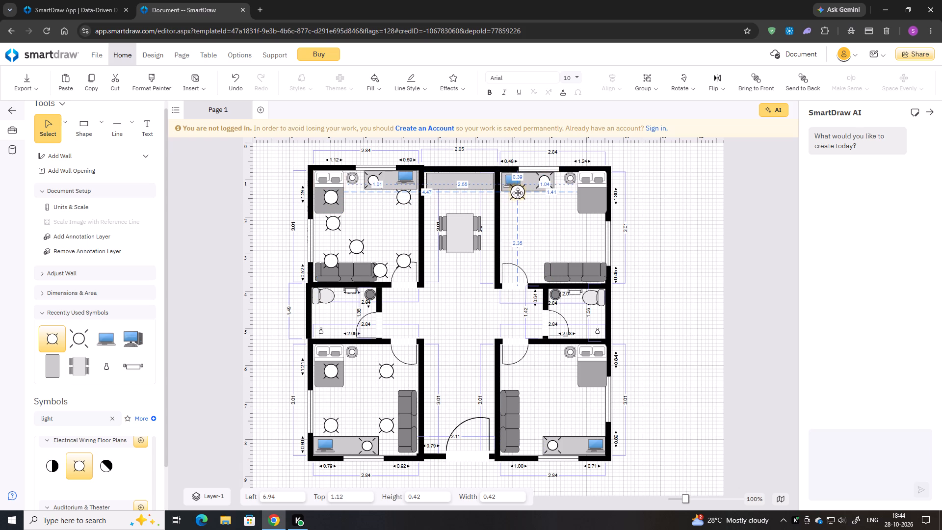
pyautogui.moveTo(518, 193); pyautogui.dragTo(516, 196)
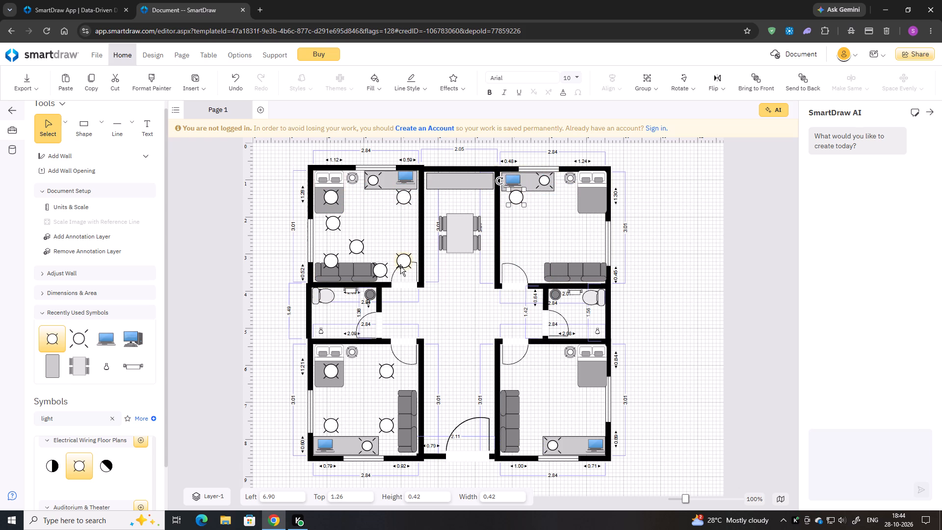
pyautogui.moveTo(360, 249); pyautogui.dragTo(519, 250)
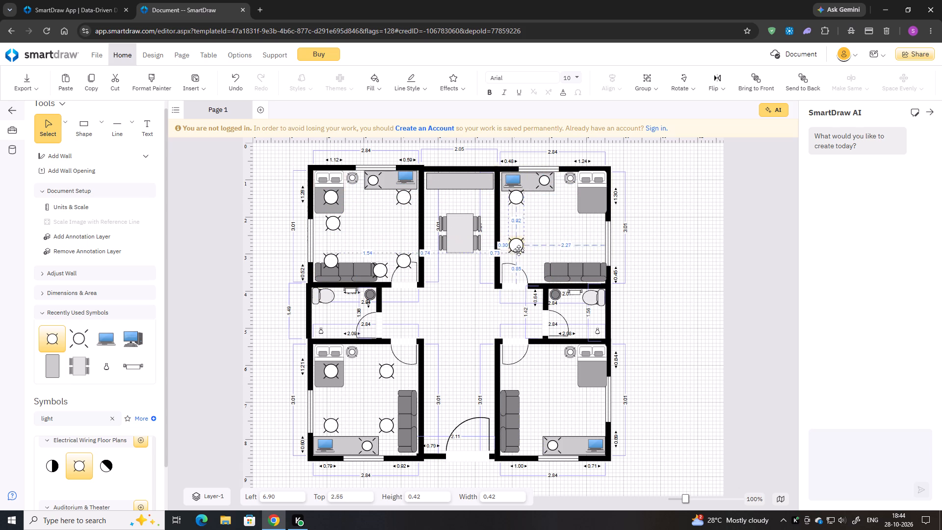
pyautogui.moveTo(519, 250); pyautogui.dragTo(521, 257)
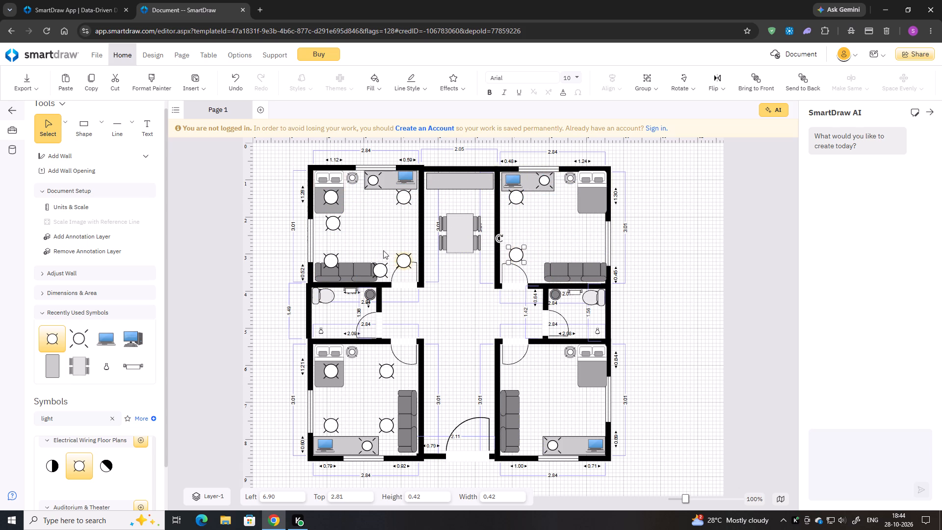
pyautogui.moveTo(331, 227); pyautogui.dragTo(573, 256)
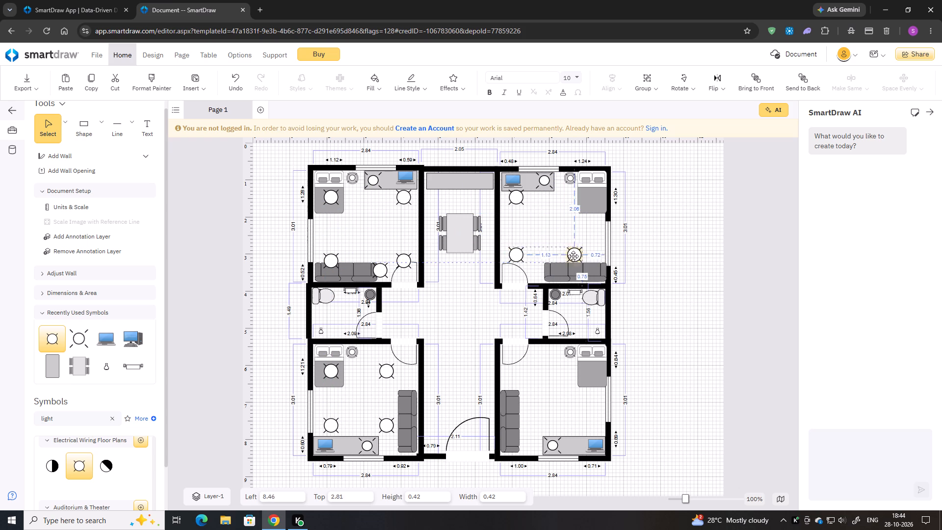
pyautogui.moveTo(573, 256); pyautogui.dragTo(588, 258)
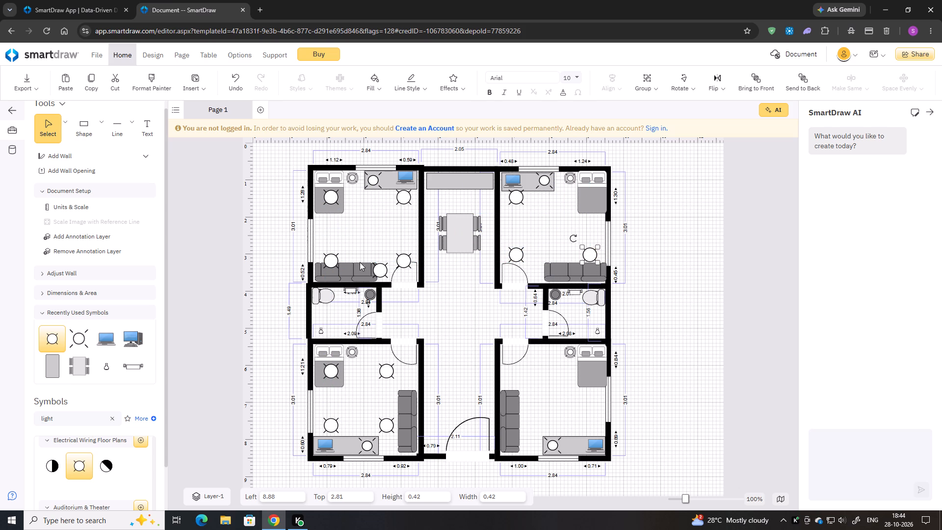
pyautogui.moveTo(377, 270); pyautogui.dragTo(580, 203)
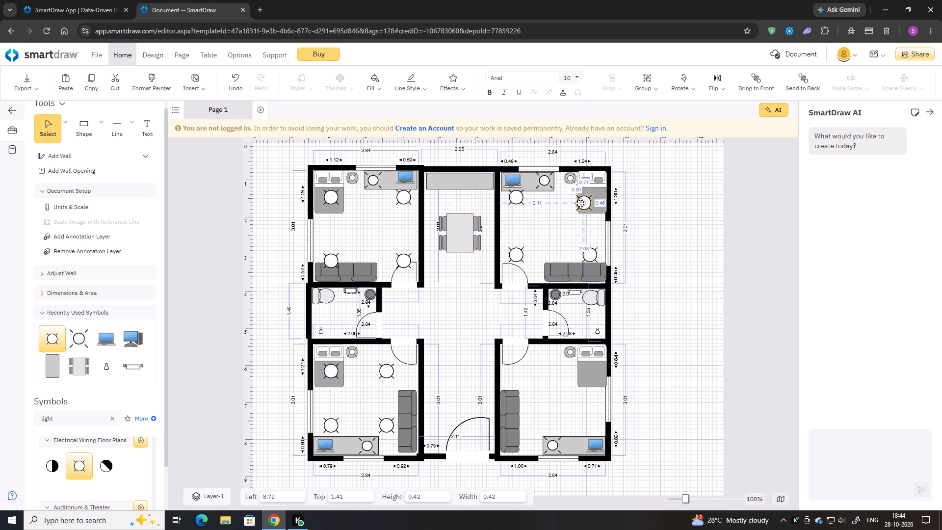
pyautogui.moveTo(580, 203); pyautogui.dragTo(580, 198)
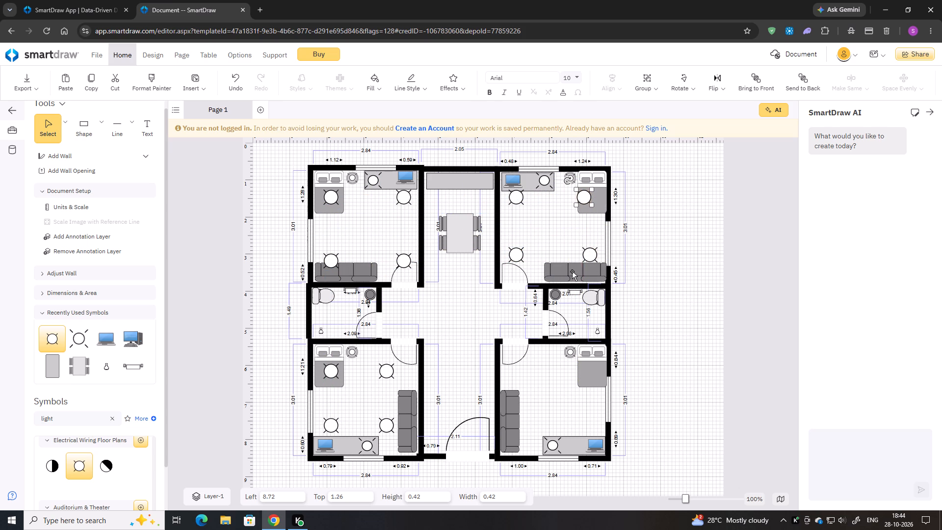
# Paste four ceiling light copies and arrange them in the lower-right bedroom at about 6.90, 5.80; 8.88, 5.80; 6.90, 7.41; and 8.88, 7.41.
pyautogui.hotkey('ctrl', 'v')
pyautogui.hotkey('ctrl', 'v')
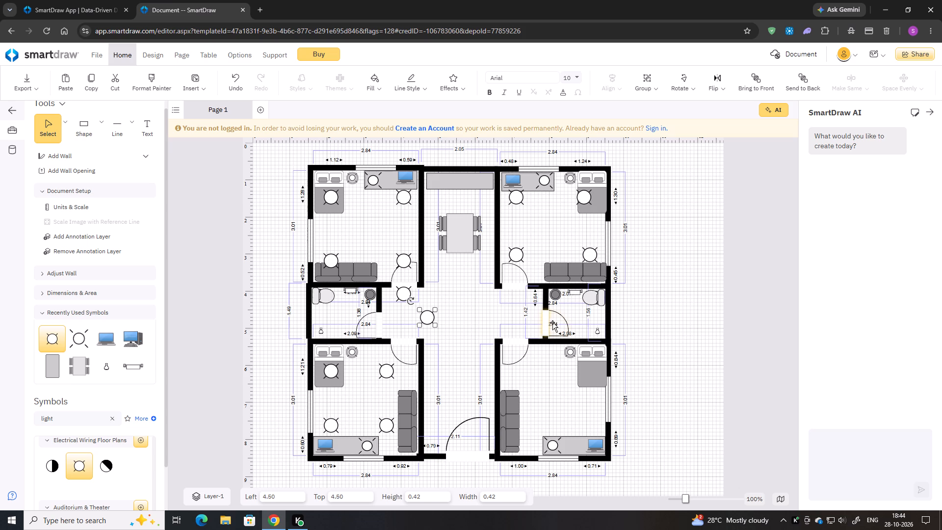
pyautogui.hotkey('ctrl', 'v')
pyautogui.hotkey('ctrl', 'v')
pyautogui.moveTo(331, 222); pyautogui.dragTo(499, 332)
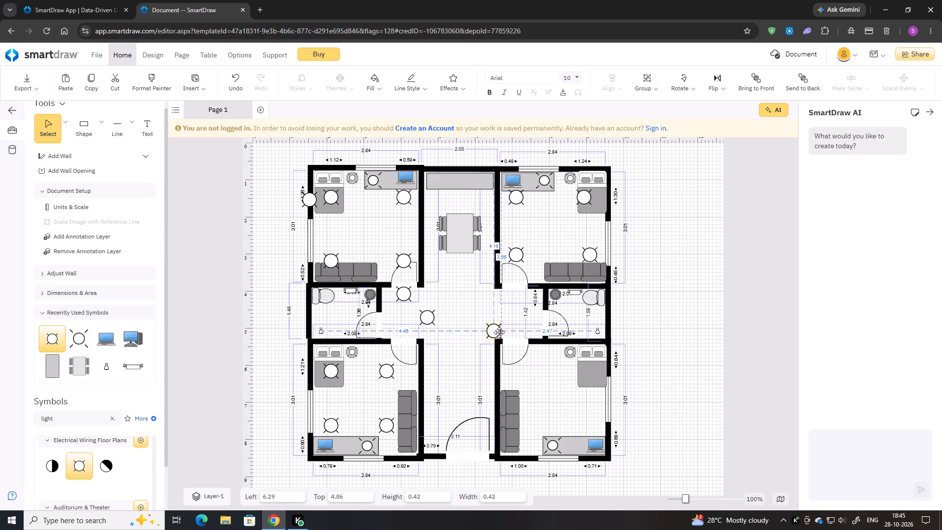
pyautogui.moveTo(499, 332); pyautogui.dragTo(515, 364)
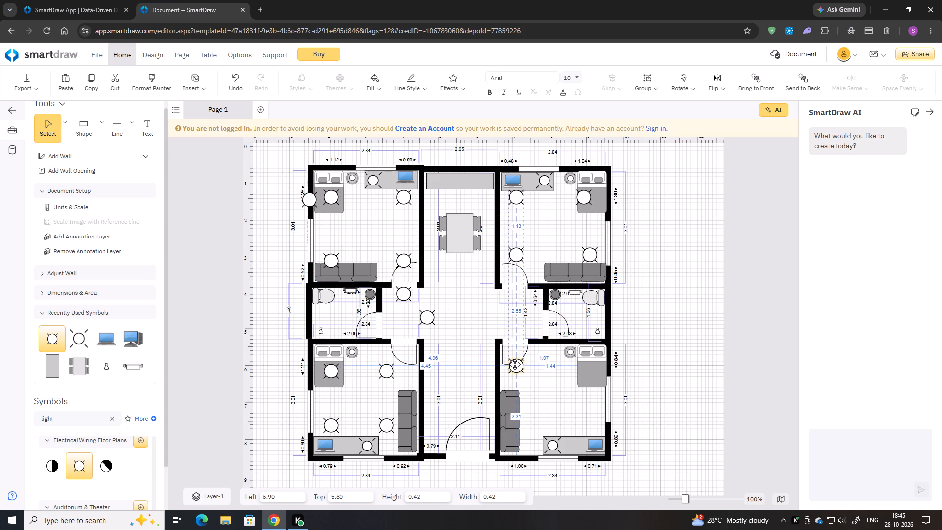
pyautogui.moveTo(515, 364); pyautogui.dragTo(514, 364)
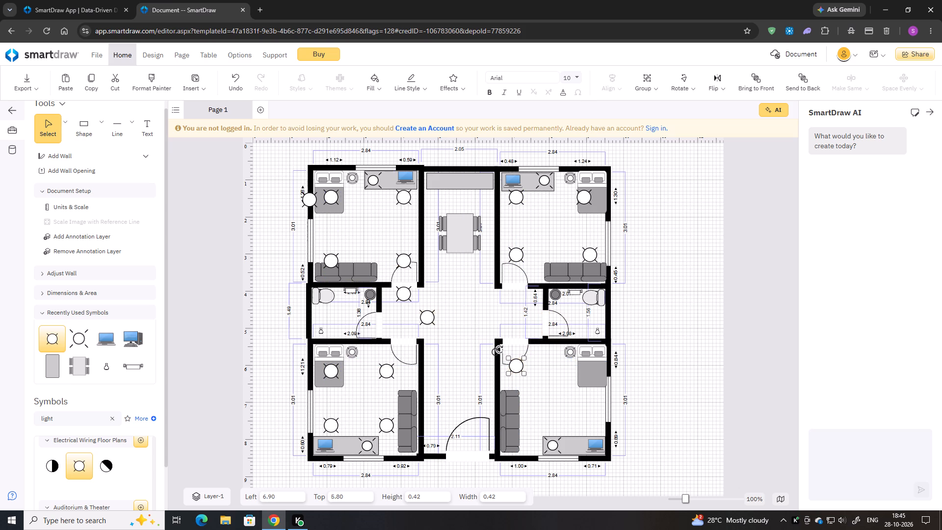
pyautogui.moveTo(402, 293); pyautogui.dragTo(461, 317)
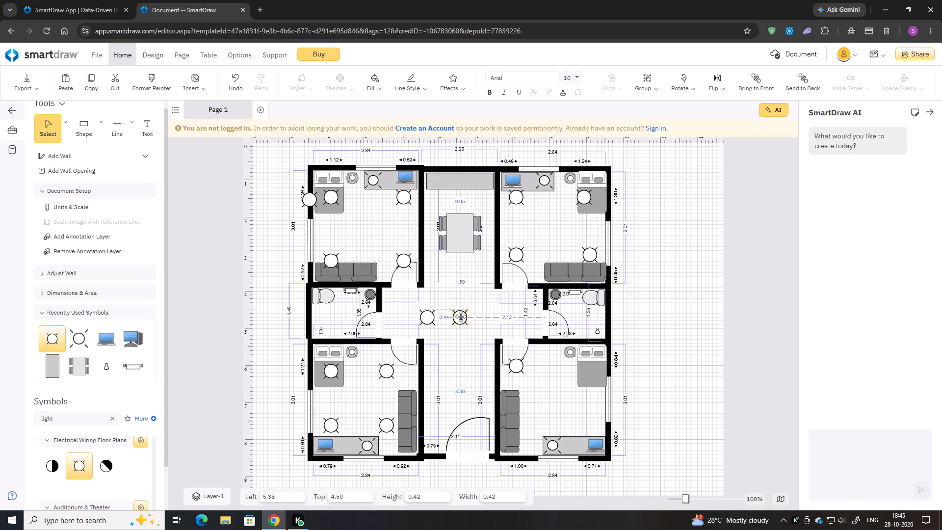
pyautogui.moveTo(461, 317); pyautogui.dragTo(587, 367)
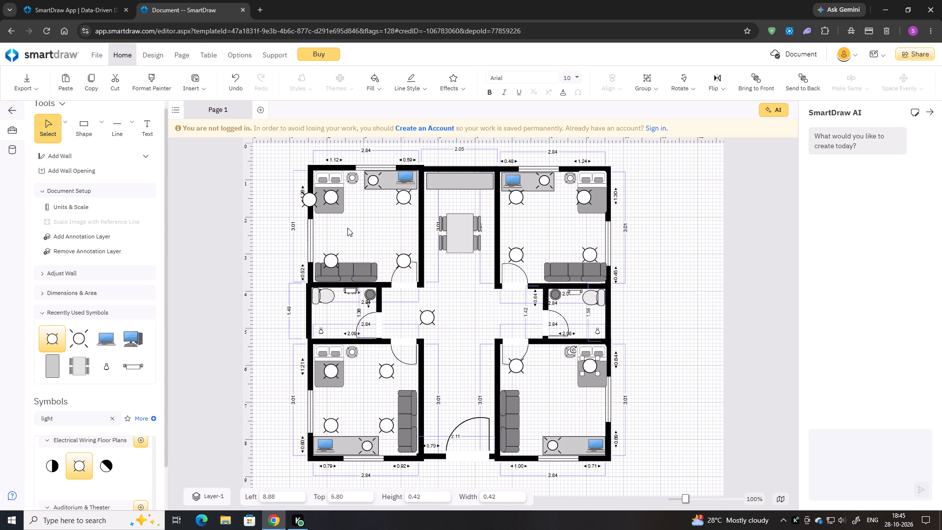
pyautogui.moveTo(308, 199); pyautogui.dragTo(313, 212)
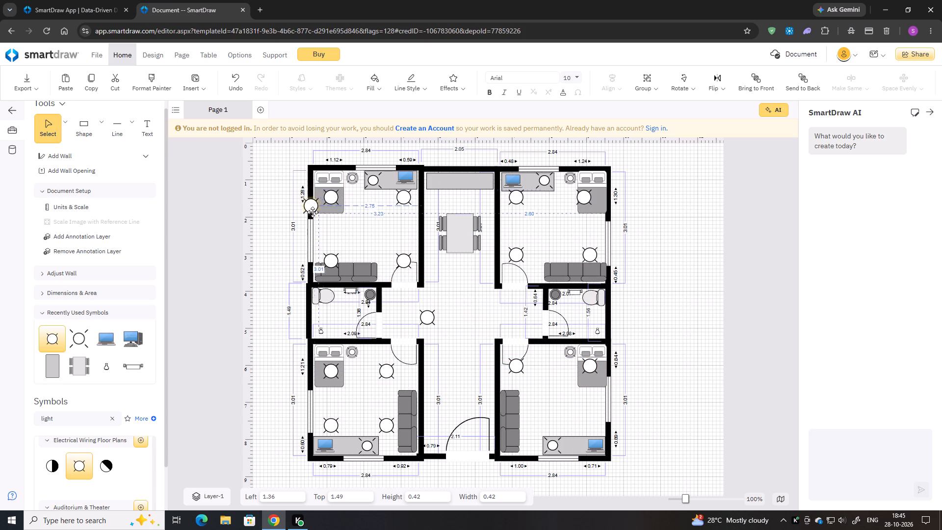
pyautogui.moveTo(313, 212); pyautogui.dragTo(516, 435)
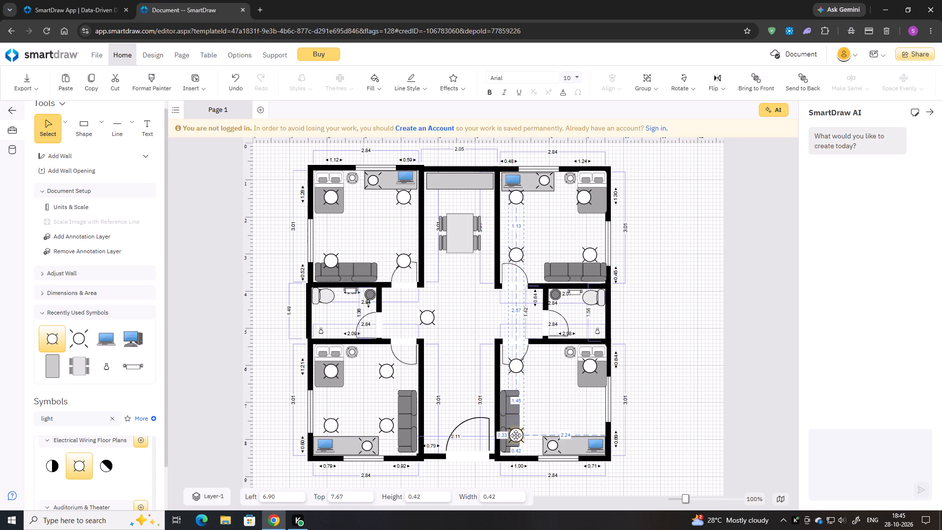
pyautogui.moveTo(516, 435); pyautogui.dragTo(516, 425)
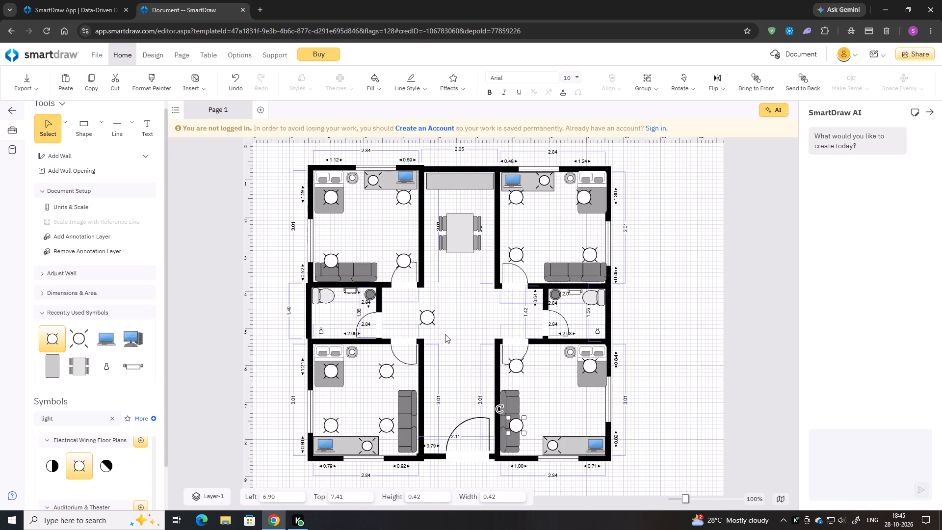
pyautogui.moveTo(427, 318); pyautogui.dragTo(590, 430)
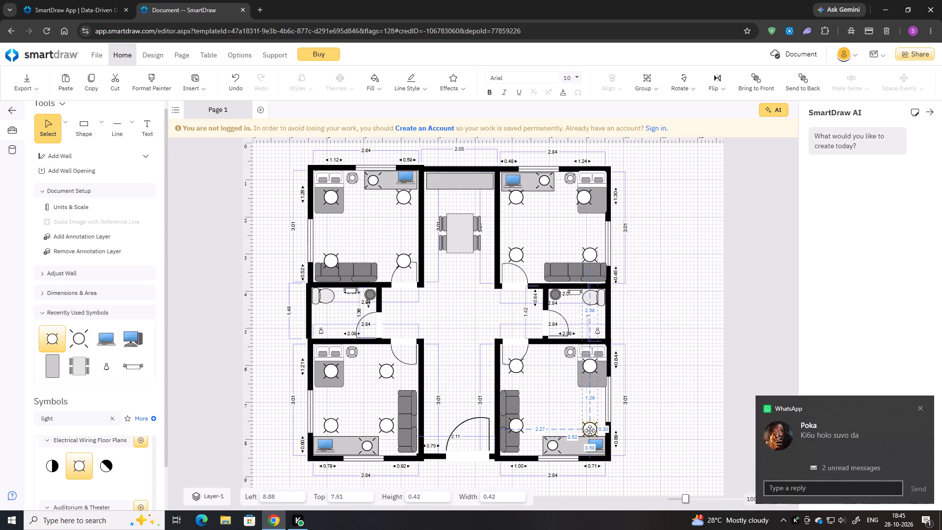
pyautogui.moveTo(590, 430); pyautogui.dragTo(591, 424)
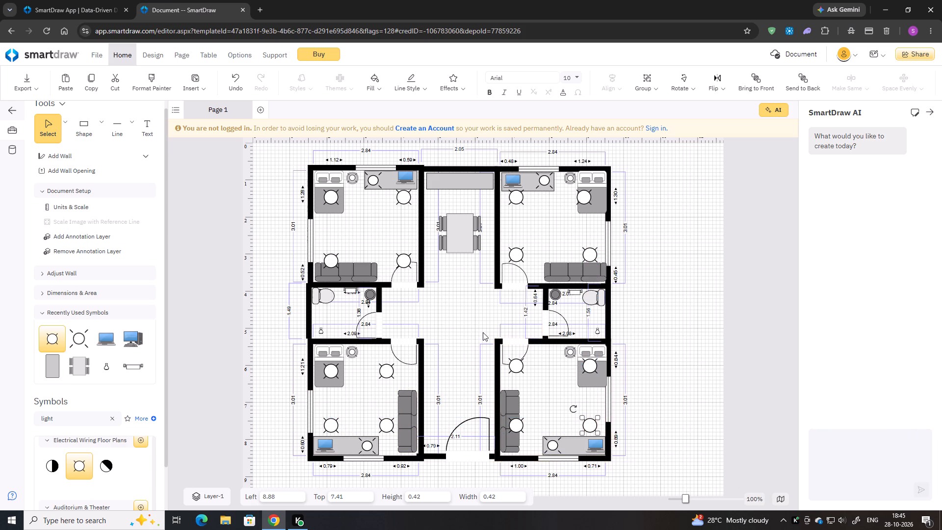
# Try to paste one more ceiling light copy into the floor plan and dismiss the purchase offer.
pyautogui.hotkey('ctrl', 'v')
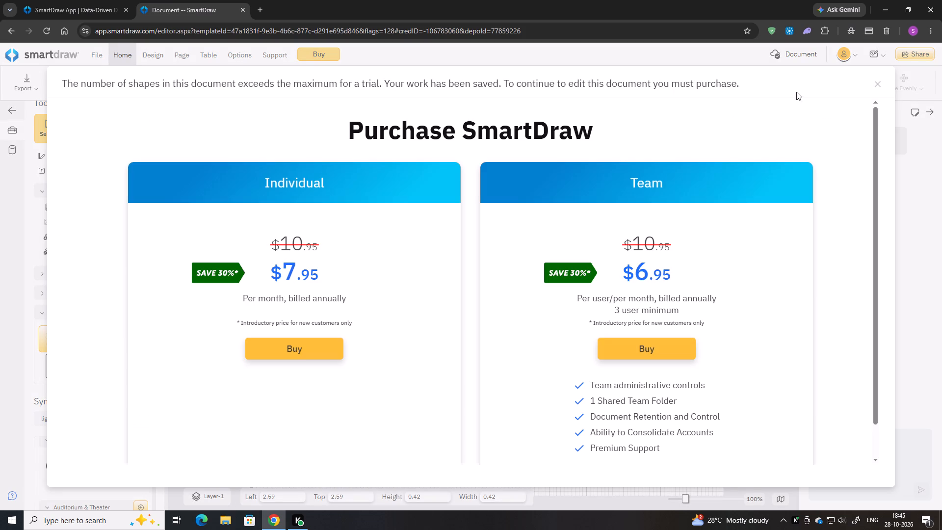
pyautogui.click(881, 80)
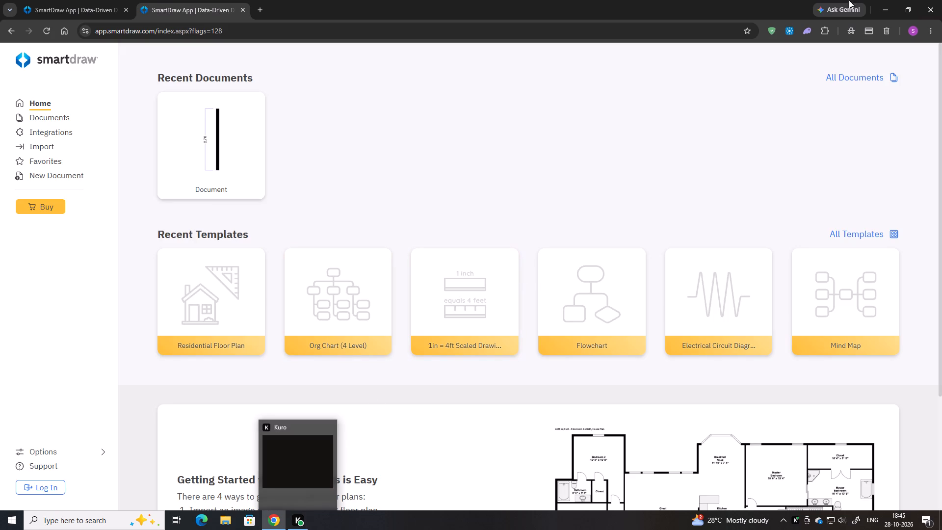
# Close the browser window.
pyautogui.click(941, 0)
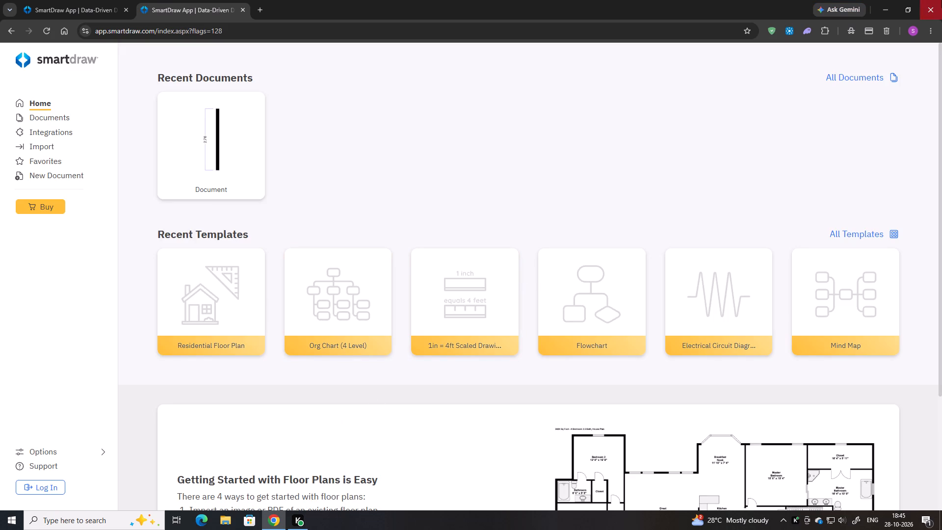